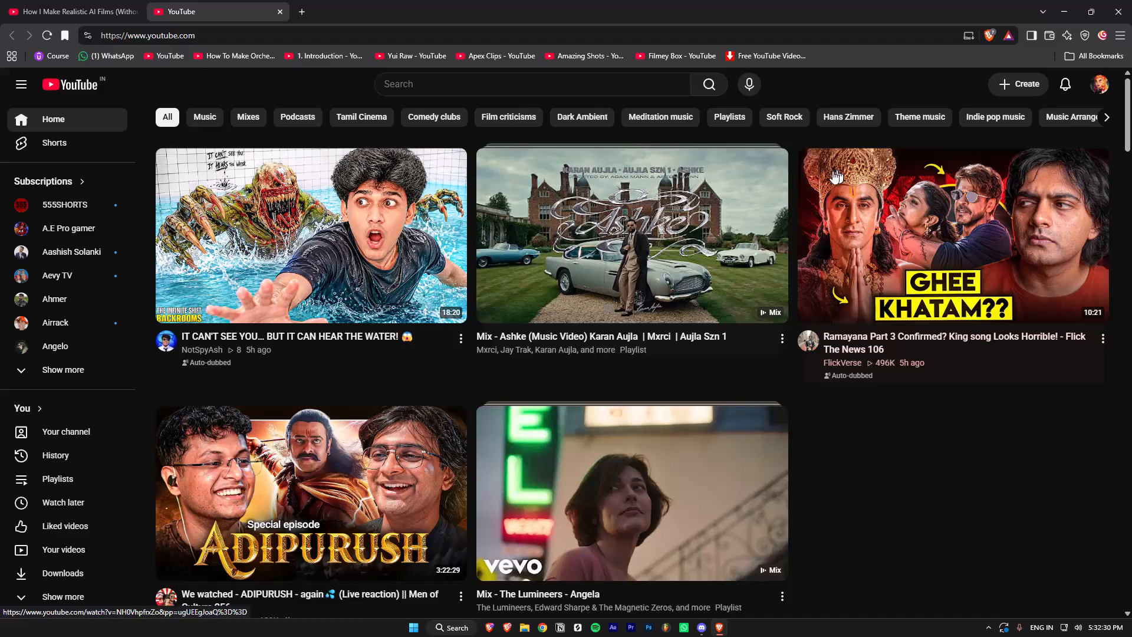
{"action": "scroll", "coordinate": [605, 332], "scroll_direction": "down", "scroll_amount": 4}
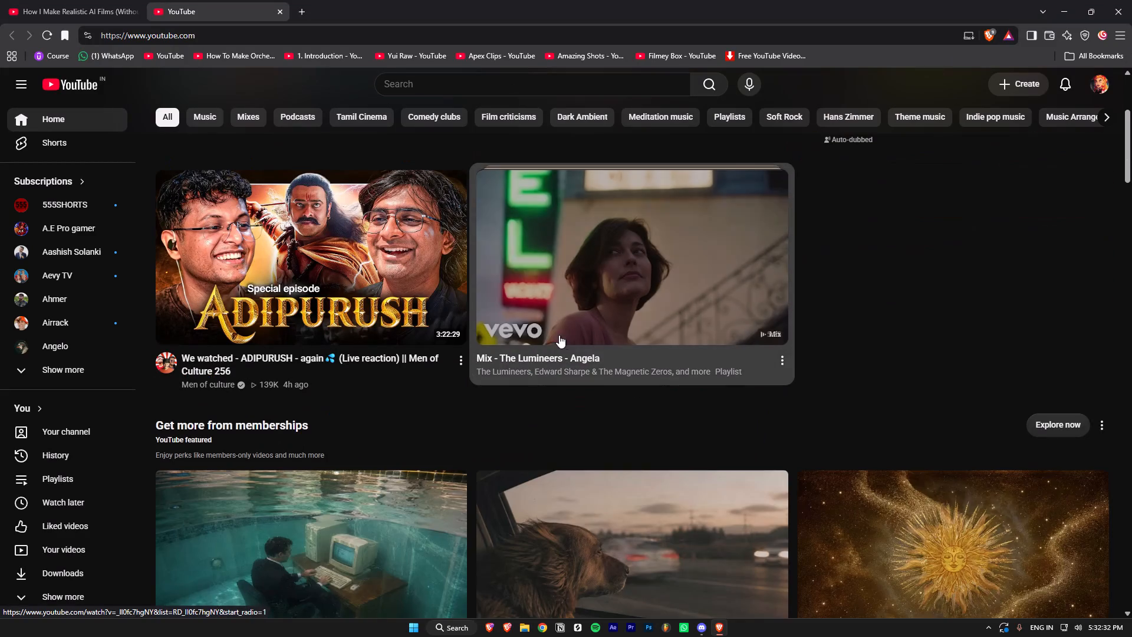
Open the BandLab website in the current browser tab, replacing the YouTube home page.
{"action": "left_click", "coordinate": [178, 31]}
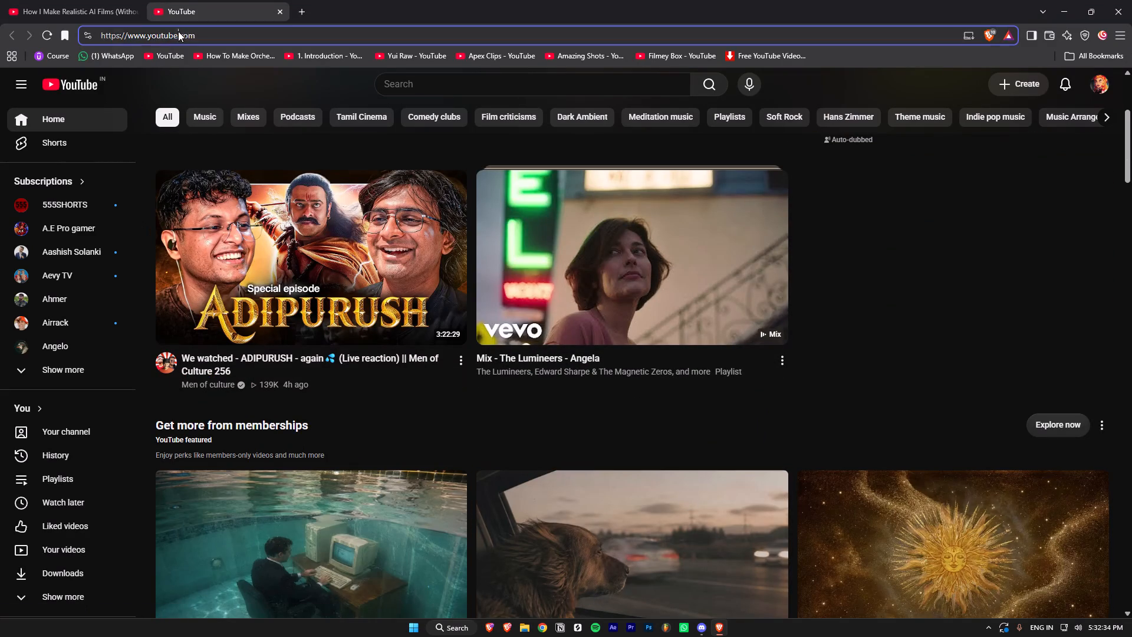
{"action": "type", "text": "ban"}
{"action": "key", "text": "Return"}
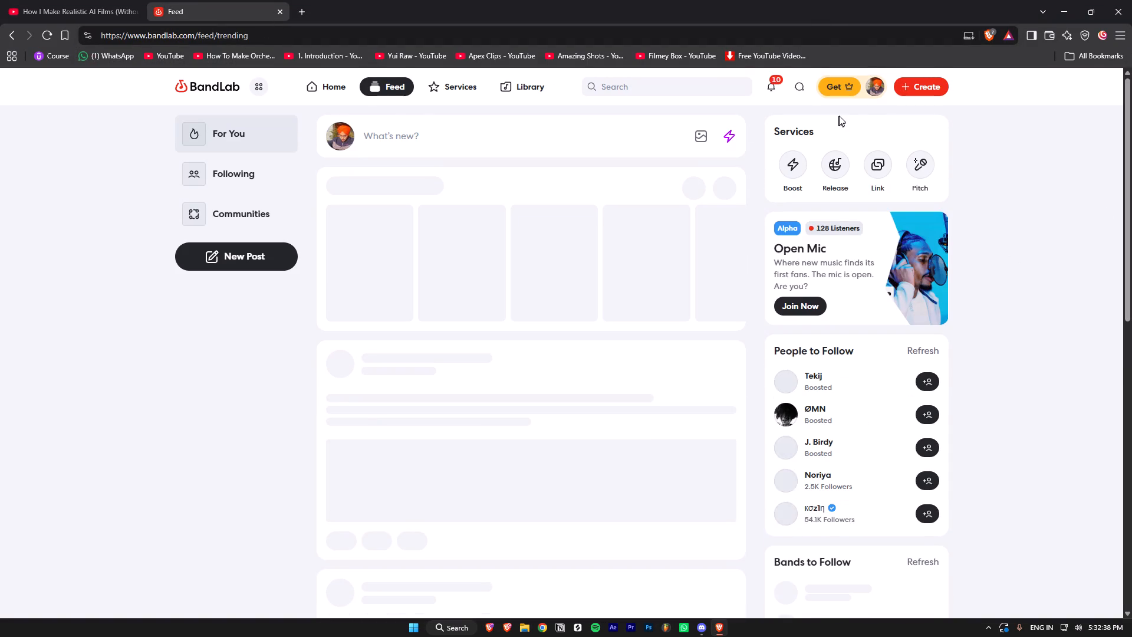
Dismiss the quiz pop-up about BandLab's assistive AI tools and close the account menu.
{"action": "left_click", "coordinate": [867, 86]}
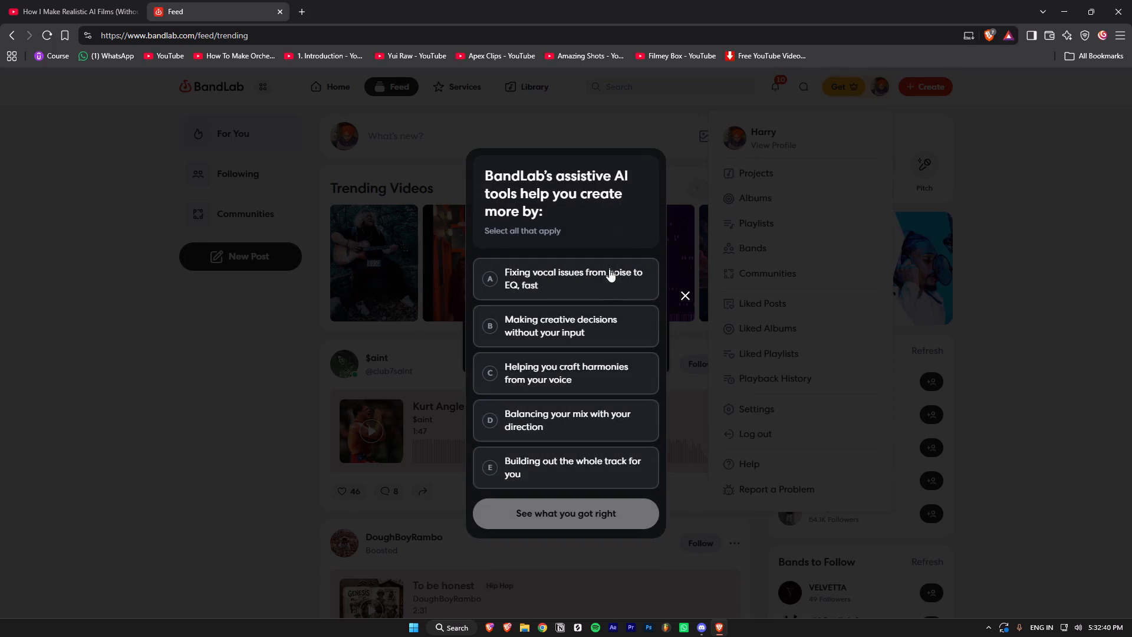
{"action": "key", "text": "Escape"}
{"action": "left_click", "coordinate": [758, 131]}
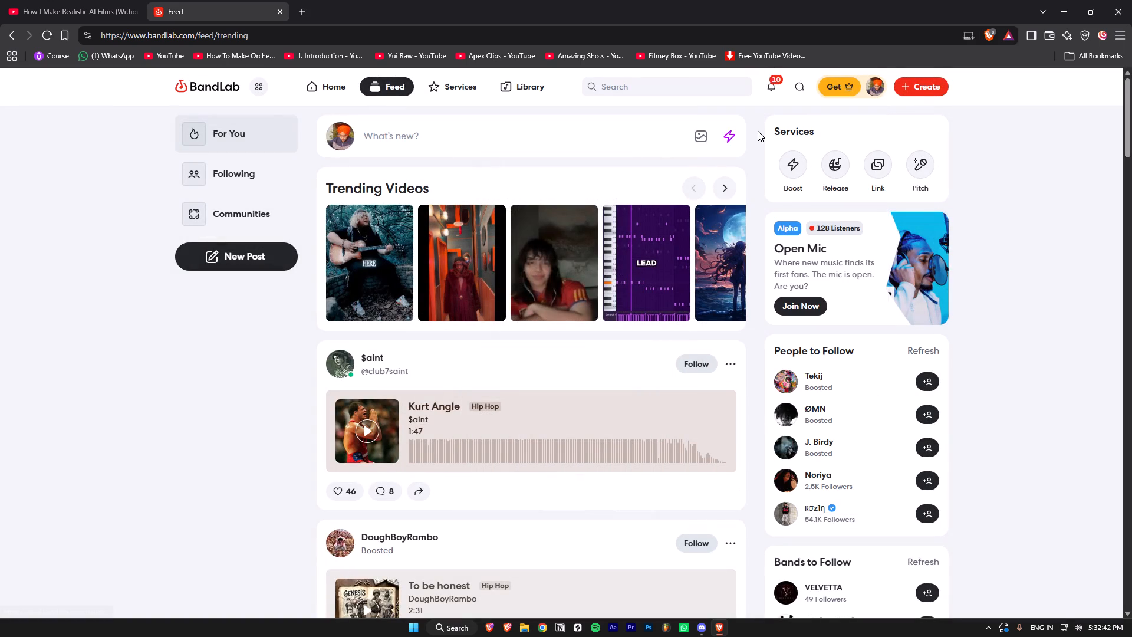
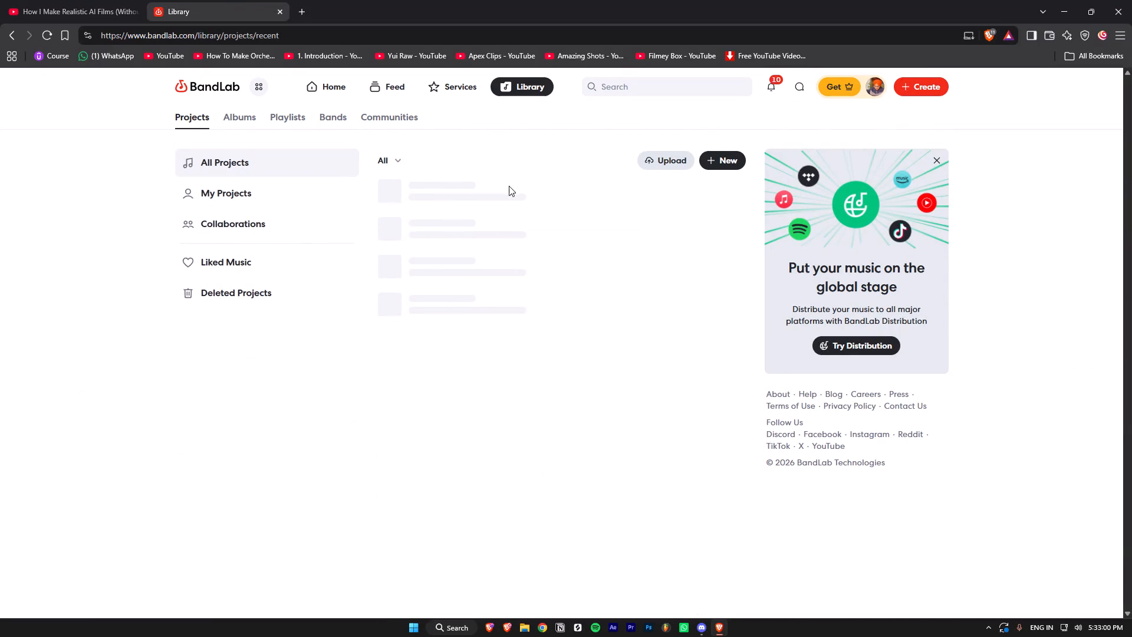
Open the projects PEAK IS HERE and FIGURING OUT YSRJ SHAMANI ARRANGEMENTS OF PARIJAAT from the library in separate new tabs.
{"action": "middle_click", "coordinate": [429, 229]}
{"action": "scroll", "coordinate": [429, 229], "scroll_direction": "up", "scroll_amount": 1}
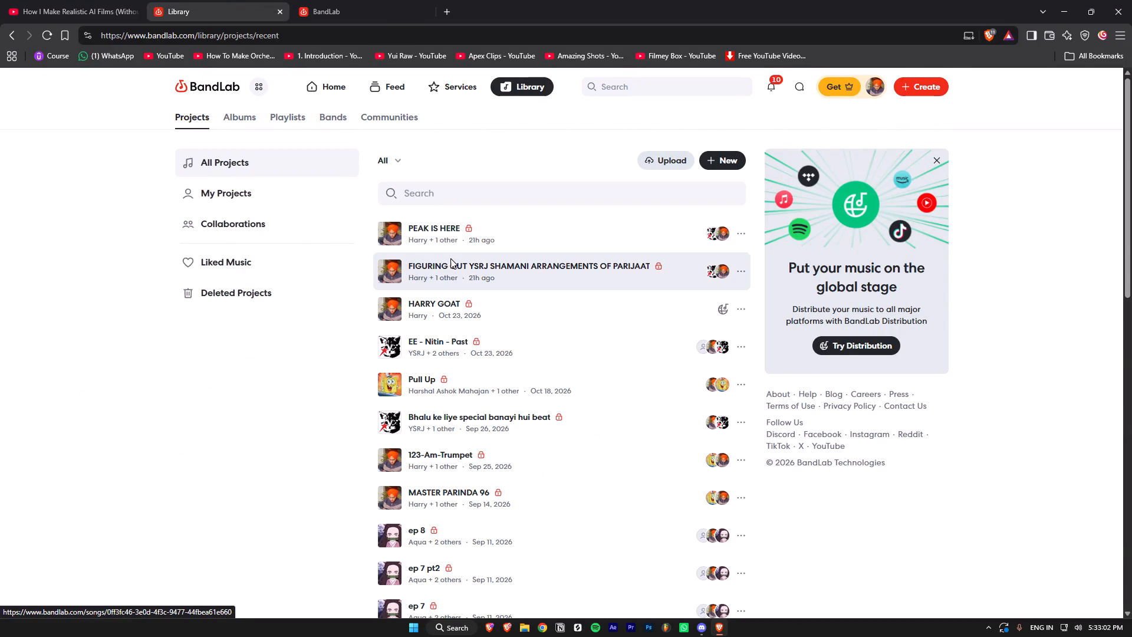
{"action": "middle_click", "coordinate": [450, 258]}
{"action": "scroll", "coordinate": [446, 265], "scroll_direction": "down", "scroll_amount": 1}
{"action": "middle_click", "coordinate": [446, 265]}
{"action": "scroll", "coordinate": [446, 265], "scroll_direction": "up", "scroll_amount": 1}
{"action": "middle_click", "coordinate": [446, 265]}
Open both projects in Studio, starting with PEAK IS HERE and continuing with the FIGURING OUT project, each in its own tab.
{"action": "left_click", "coordinate": [462, 0]}
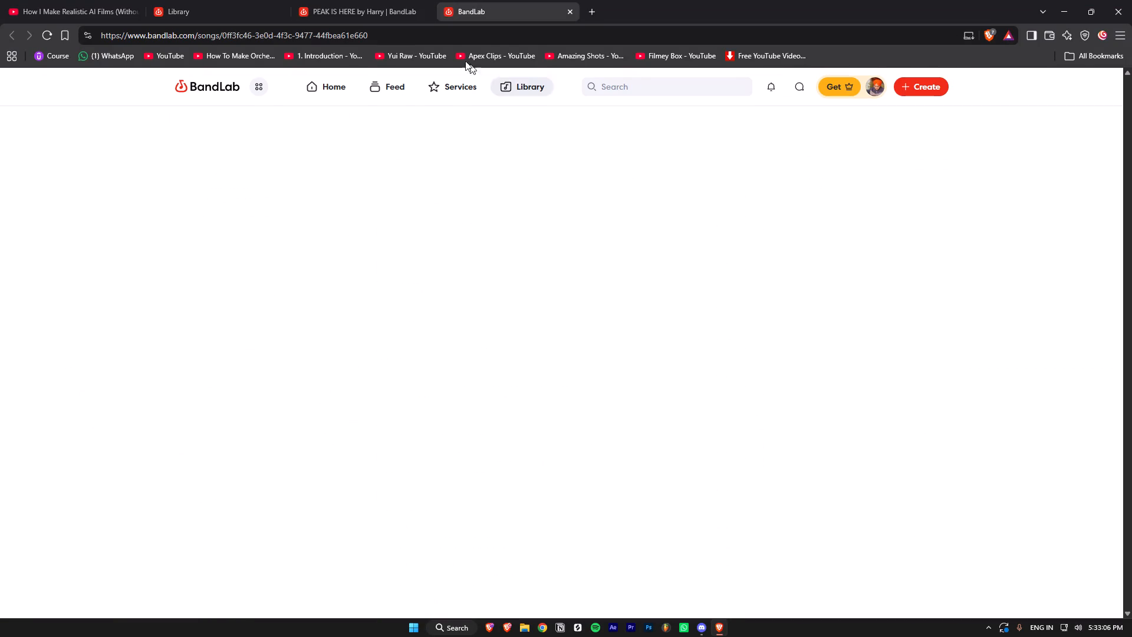
{"action": "left_click", "coordinate": [379, 0]}
{"action": "left_click", "coordinate": [505, 0]}
{"action": "left_click", "coordinate": [277, 0]}
{"action": "left_click", "coordinate": [328, 1]}
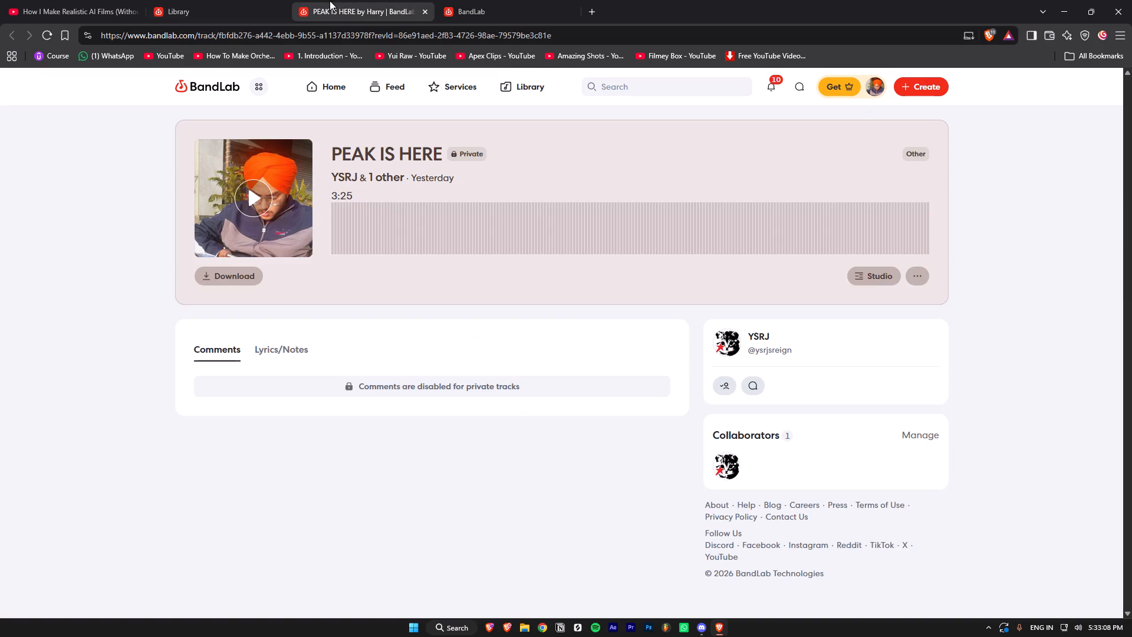
{"action": "left_click", "coordinate": [873, 280]}
{"action": "left_click", "coordinate": [467, 0]}
{"action": "left_click", "coordinate": [877, 278]}
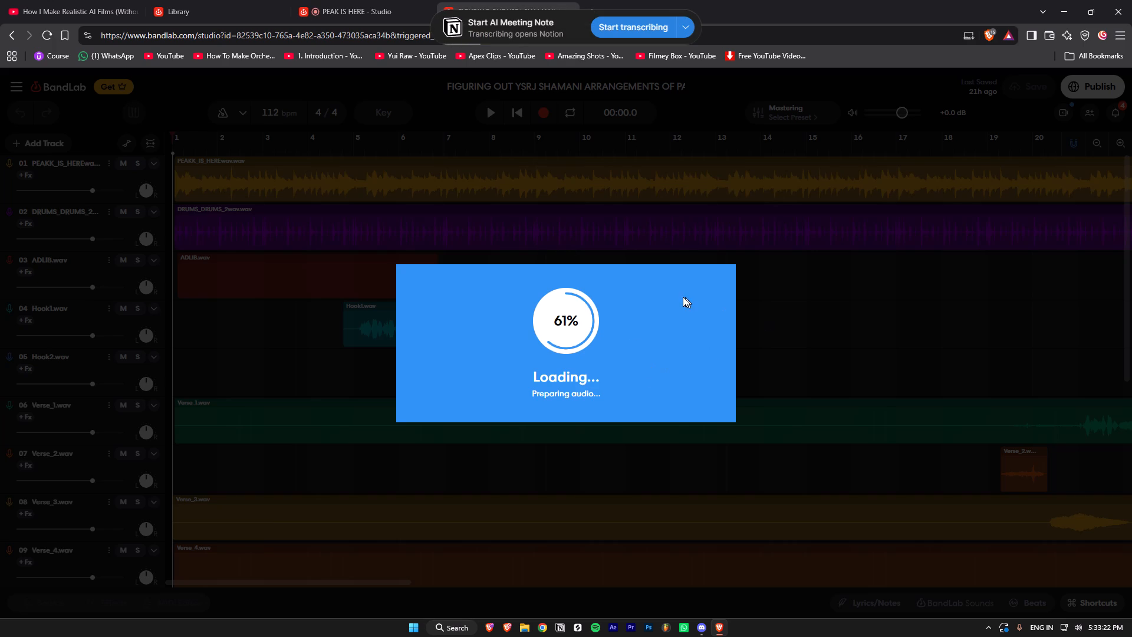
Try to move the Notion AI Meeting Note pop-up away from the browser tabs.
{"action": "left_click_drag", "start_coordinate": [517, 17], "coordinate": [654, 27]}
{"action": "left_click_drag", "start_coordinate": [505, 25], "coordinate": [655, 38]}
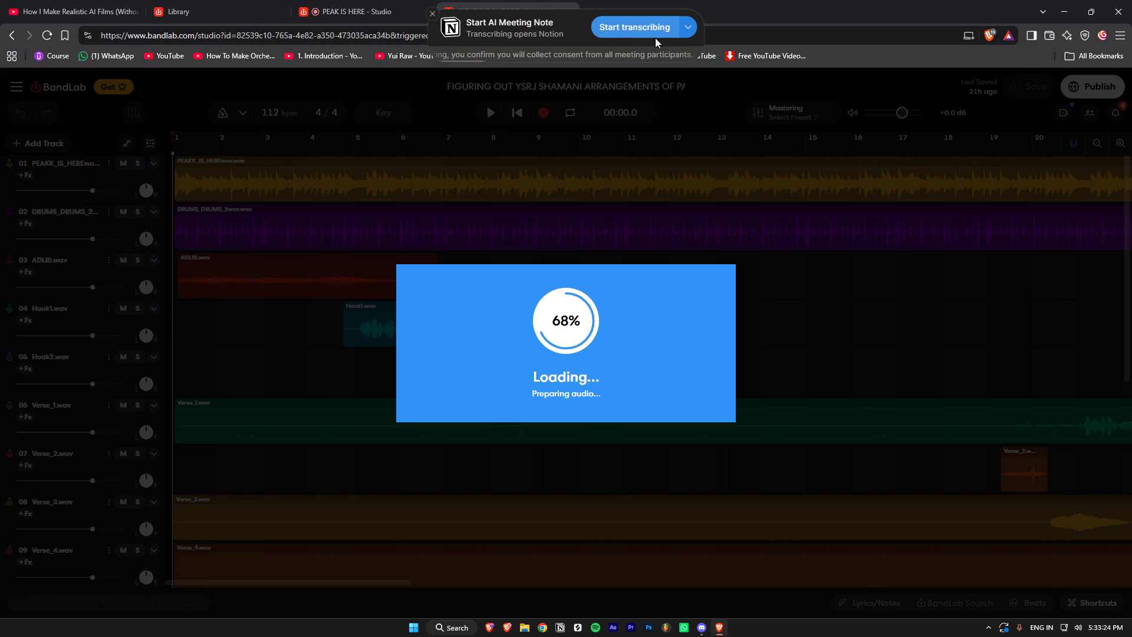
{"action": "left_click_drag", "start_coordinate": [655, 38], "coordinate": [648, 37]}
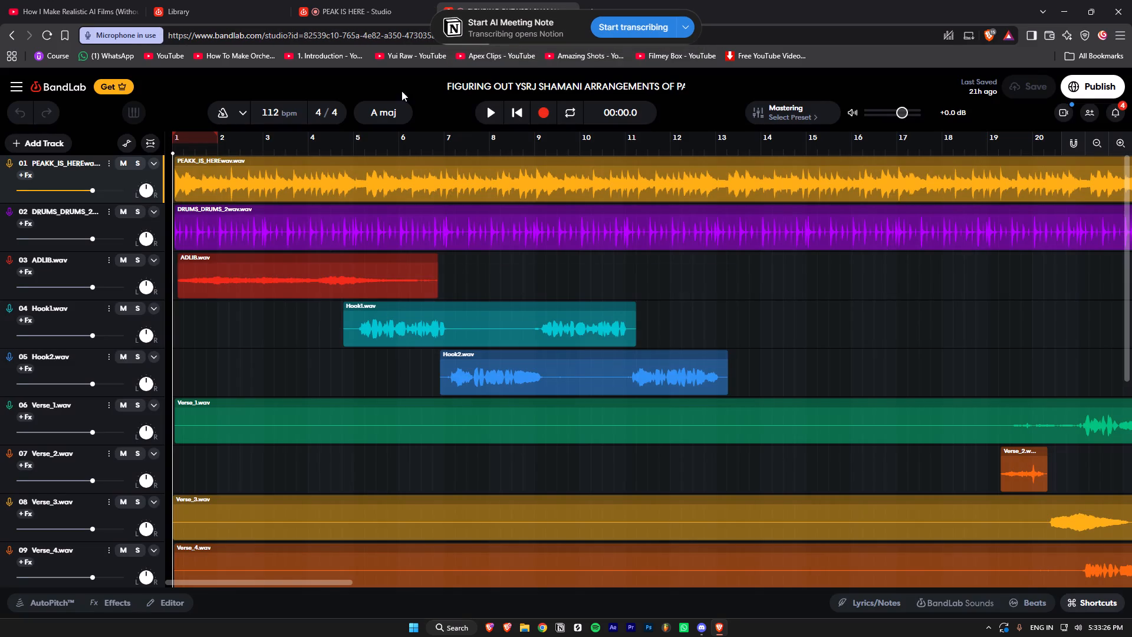
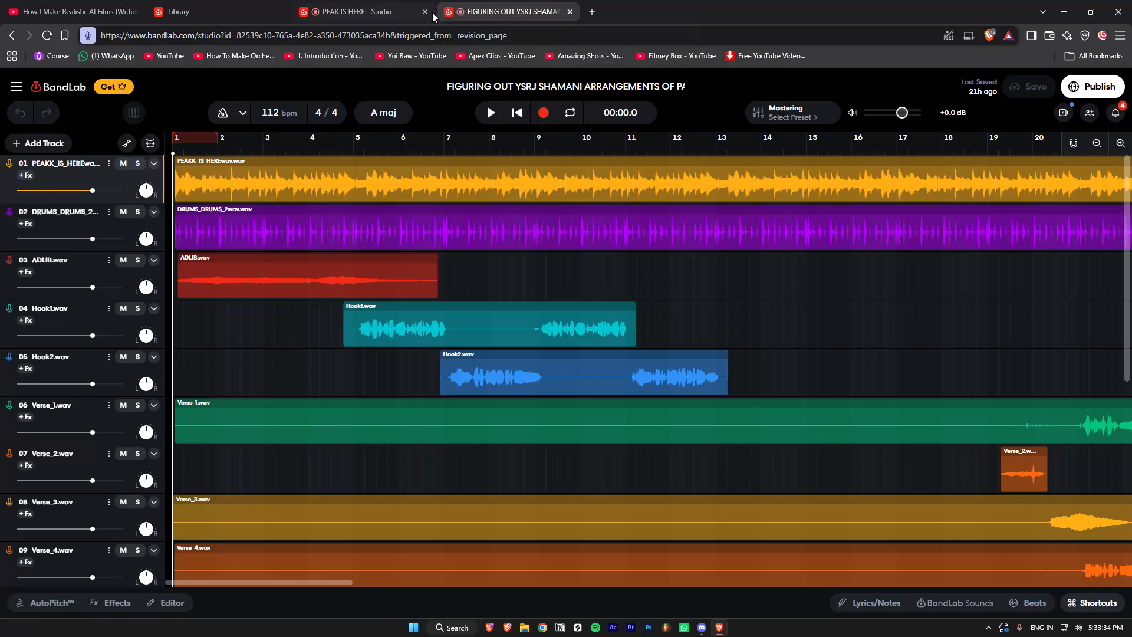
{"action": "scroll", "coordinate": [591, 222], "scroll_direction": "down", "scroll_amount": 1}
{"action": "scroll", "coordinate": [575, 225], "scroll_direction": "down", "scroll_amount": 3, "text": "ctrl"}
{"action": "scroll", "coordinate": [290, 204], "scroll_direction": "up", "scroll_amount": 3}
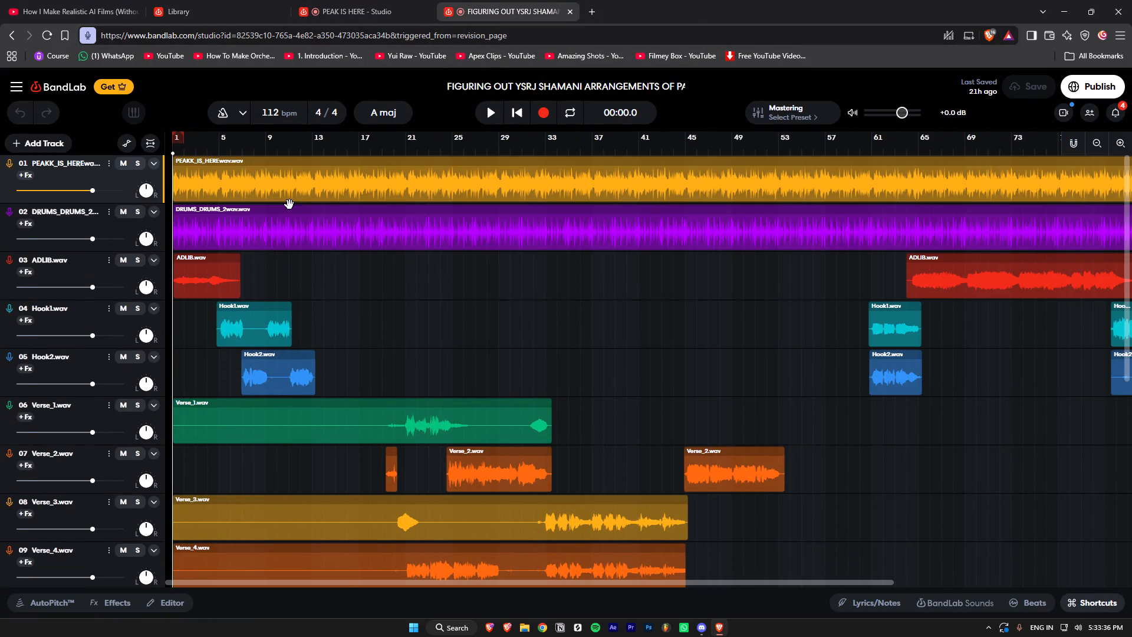
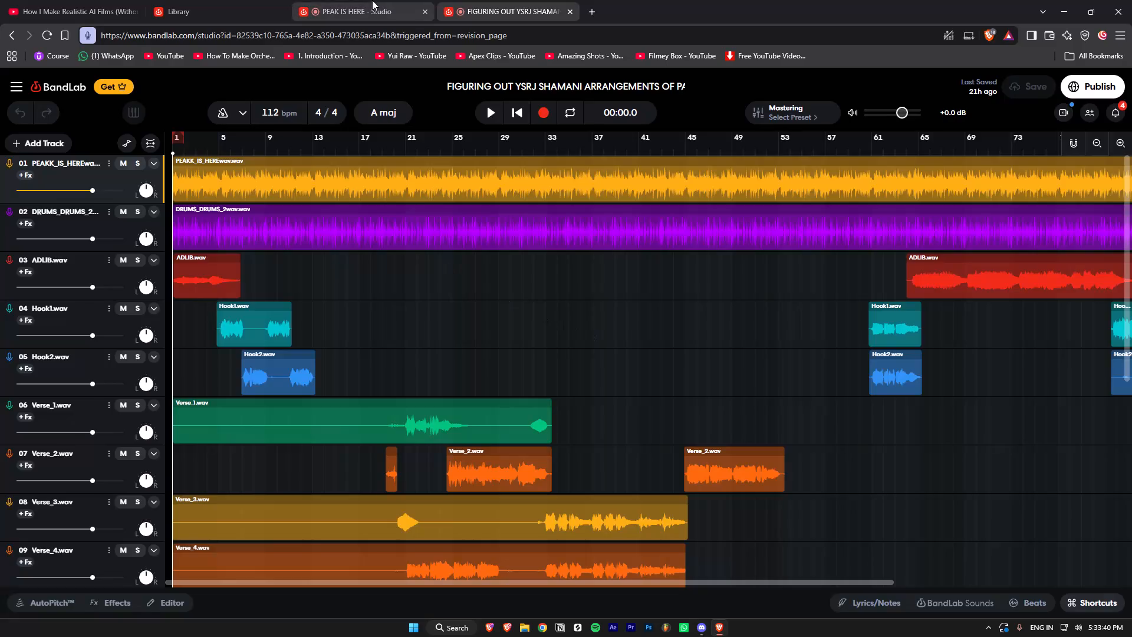
Switch from the FIGURING OUT YSRJ SHAMANI arrangement to the already open PEAK IS HERE studio project.
{"action": "left_click", "coordinate": [372, 0]}
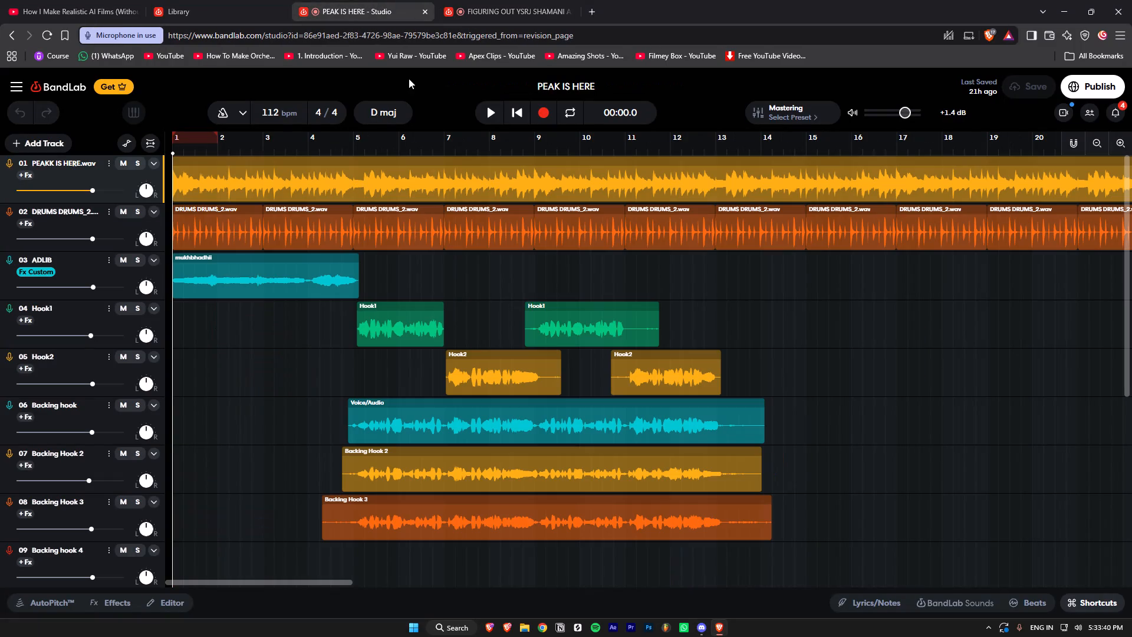
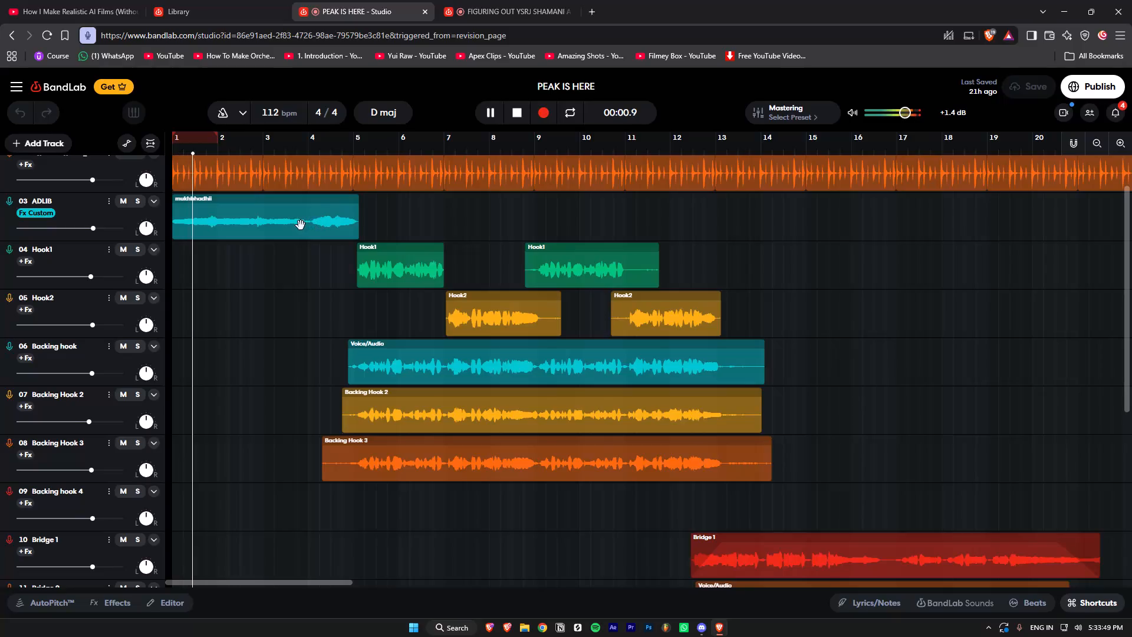
Stop playback of PEAK IS HERE, switch back to the FIGURING OUT YSRJ SHAMANI arrangement and start playing it.
{"action": "key", "text": "space"}
{"action": "left_click", "coordinate": [483, 4]}
{"action": "key", "text": "space"}
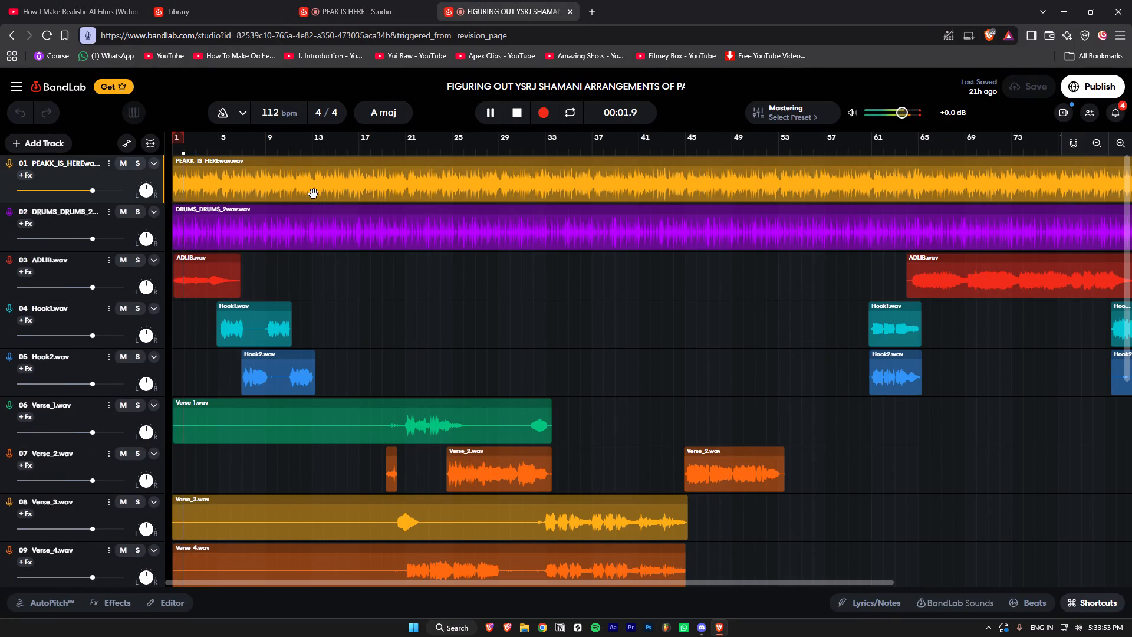
Listen briefly to the ADLIB.wav track in solo, unsolo it, and review the full mix before stopping playback.
{"action": "left_click", "coordinate": [137, 263]}
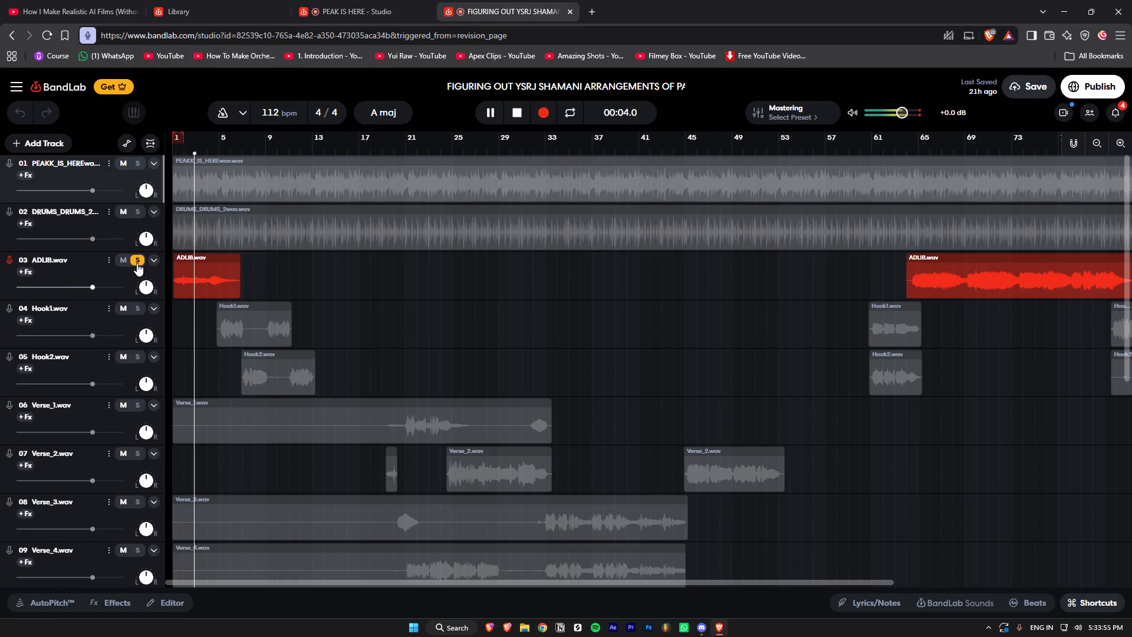
{"action": "left_click", "coordinate": [137, 263]}
{"action": "scroll", "coordinate": [210, 260], "scroll_direction": "down", "scroll_amount": 3}
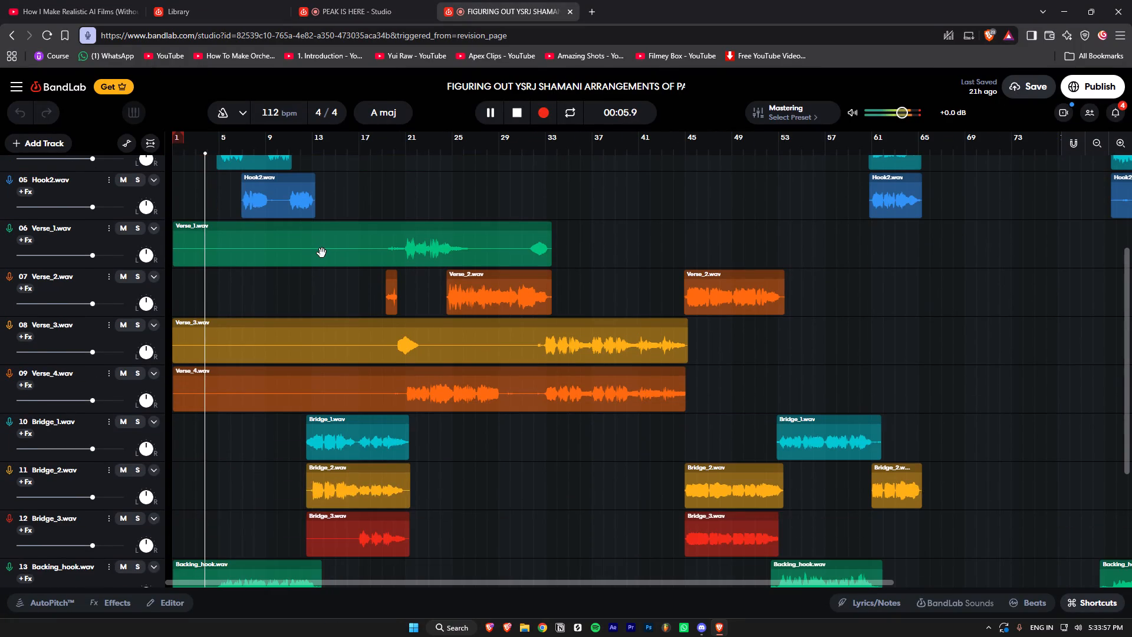
{"action": "scroll", "coordinate": [330, 251], "scroll_direction": "down", "scroll_amount": 1, "text": "ctrl"}
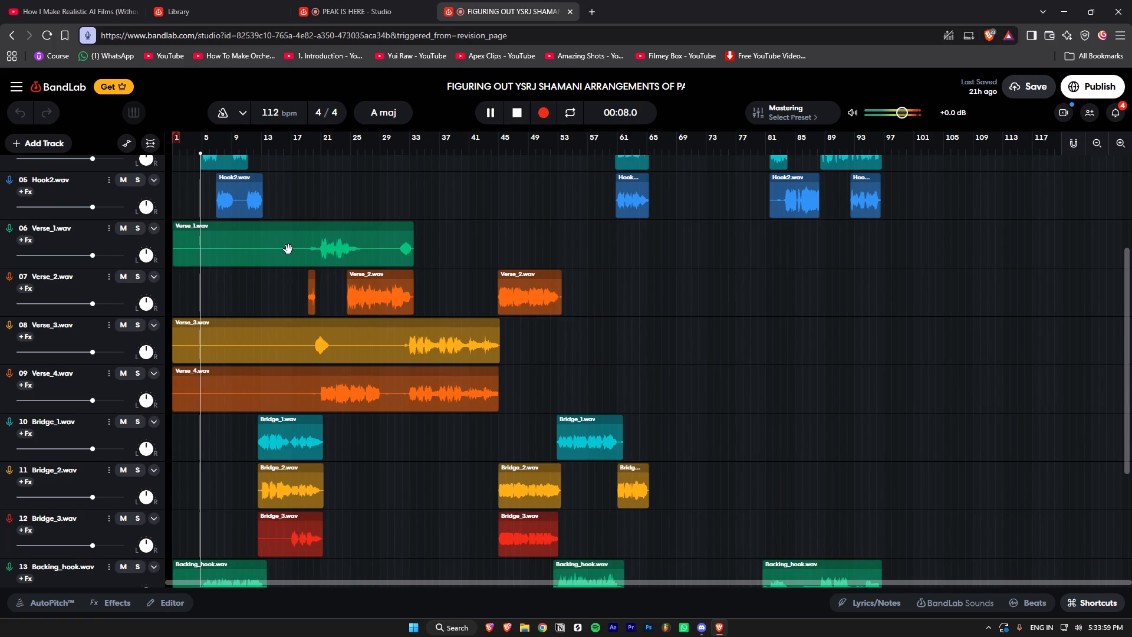
{"action": "key", "text": "space"}
Examine the verse, bridge and backing hook clips across the arrangement, with the playhead set at 00:40.6.
{"action": "scroll", "coordinate": [232, 239], "scroll_direction": "up", "scroll_amount": 2, "text": "ctrl"}
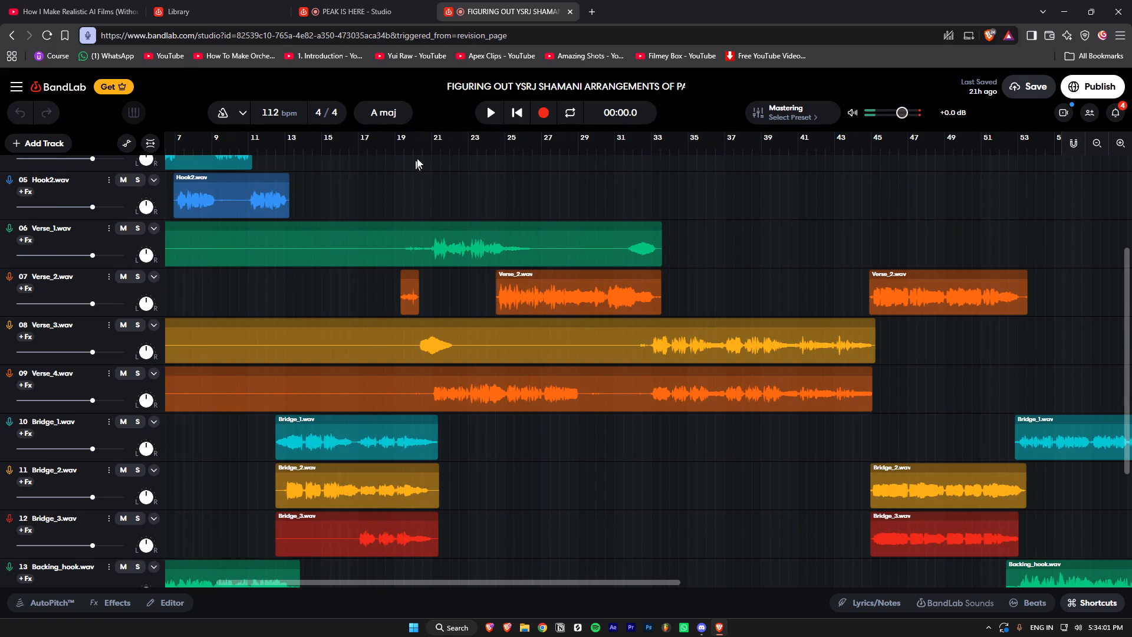
{"action": "left_click", "coordinate": [415, 139]}
{"action": "left_click", "coordinate": [412, 147]}
{"action": "scroll", "coordinate": [443, 176], "scroll_direction": "down", "scroll_amount": 5}
{"action": "scroll", "coordinate": [347, 252], "scroll_direction": "down", "scroll_amount": 3}
{"action": "scroll", "coordinate": [429, 245], "scroll_direction": "down", "scroll_amount": 4}
{"action": "scroll", "coordinate": [575, 226], "scroll_direction": "up", "scroll_amount": 2}
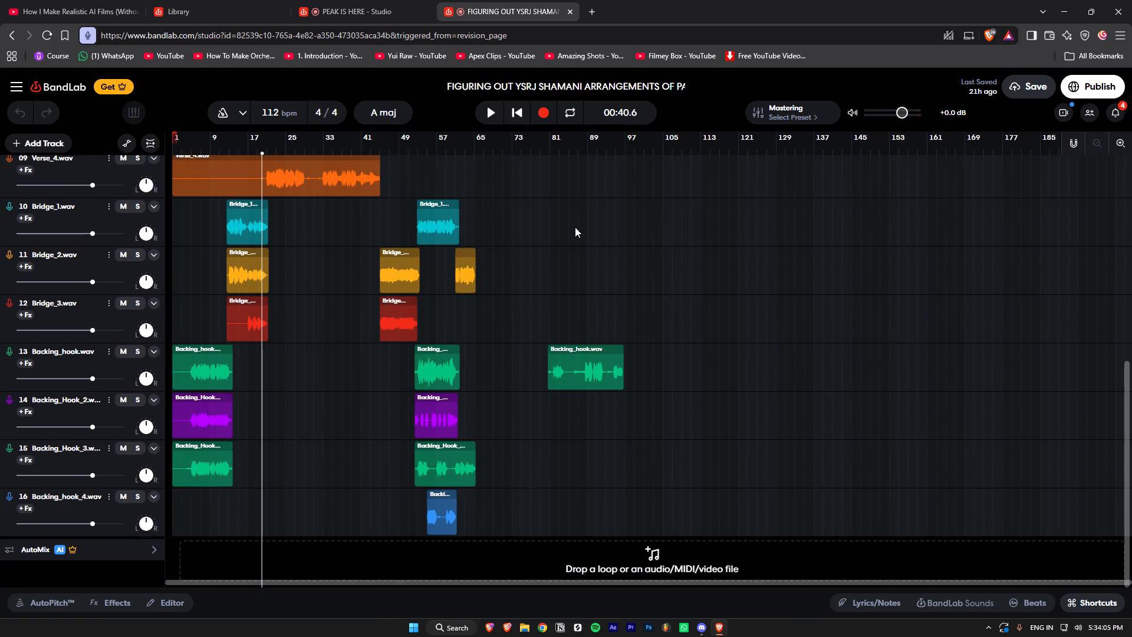
{"action": "scroll", "coordinate": [575, 227], "scroll_direction": "up", "scroll_amount": 5}
{"action": "scroll", "coordinate": [574, 233], "scroll_direction": "down", "scroll_amount": 3}
{"action": "scroll", "coordinate": [260, 296], "scroll_direction": "up", "scroll_amount": 2, "text": "ctrl"}
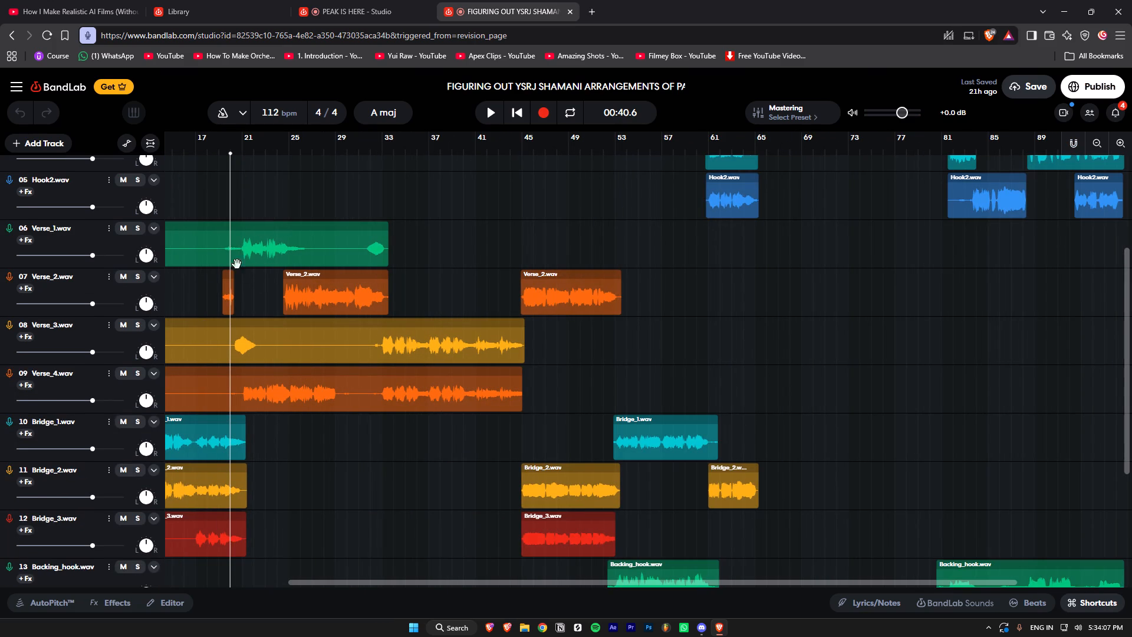
{"action": "key", "text": "space"}
{"action": "key", "text": "space"}
{"action": "scroll", "coordinate": [218, 265], "scroll_direction": "down", "scroll_amount": 1}
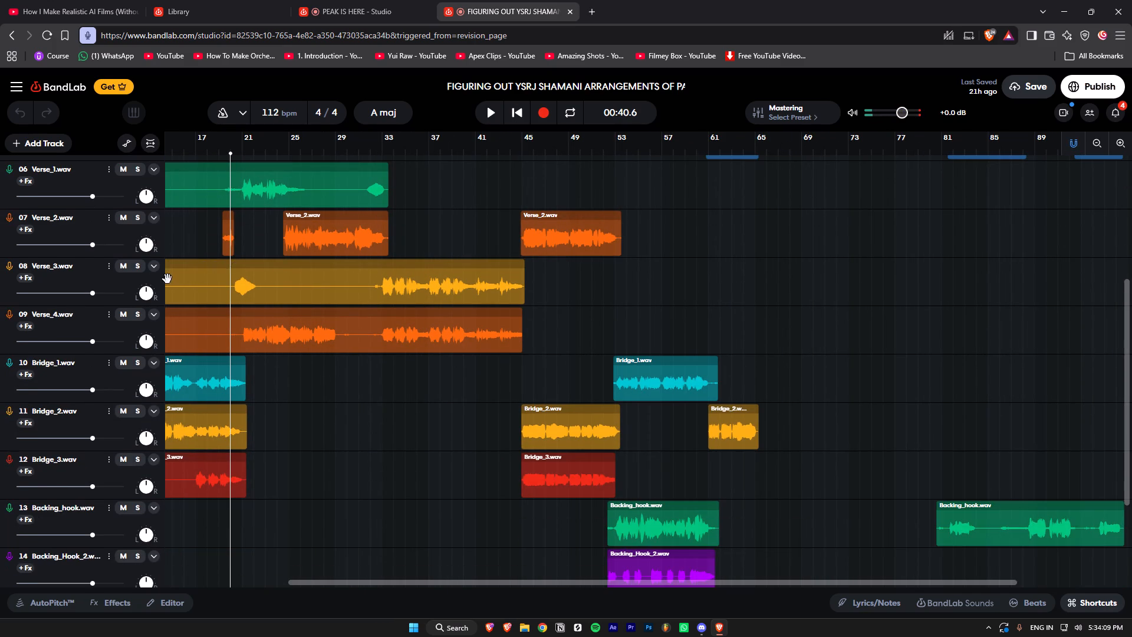
{"action": "scroll", "coordinate": [124, 276], "scroll_direction": "up", "scroll_amount": 2, "text": "ctrl"}
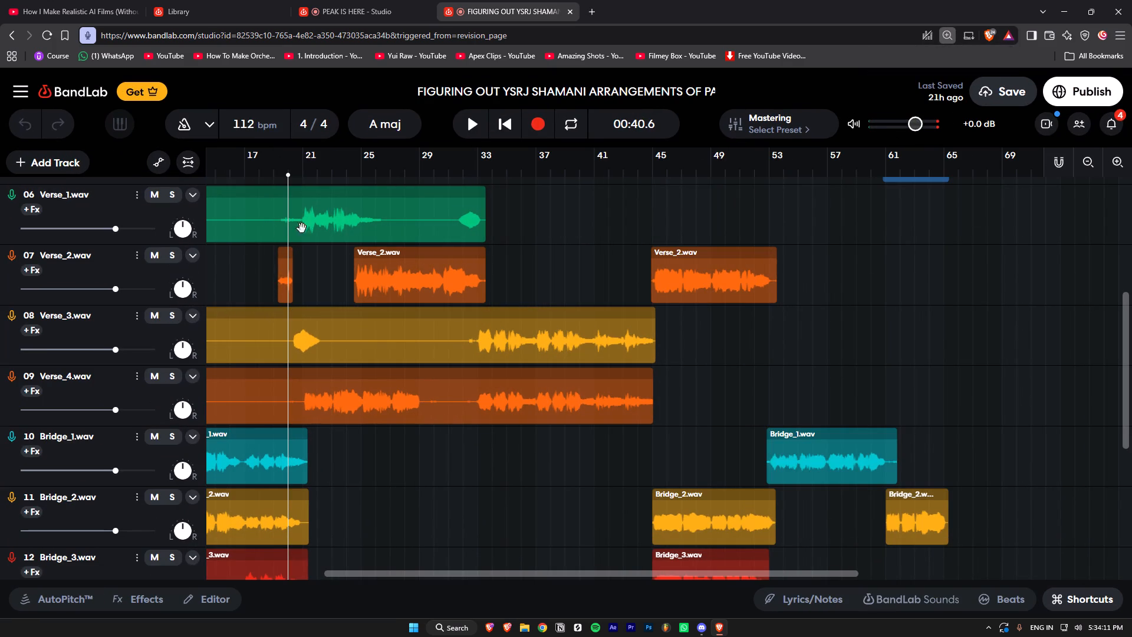
{"action": "scroll", "coordinate": [308, 228], "scroll_direction": "down", "scroll_amount": 2, "text": "ctrl"}
{"action": "scroll", "coordinate": [173, 170], "scroll_direction": "down", "scroll_amount": 3, "text": "ctrl"}
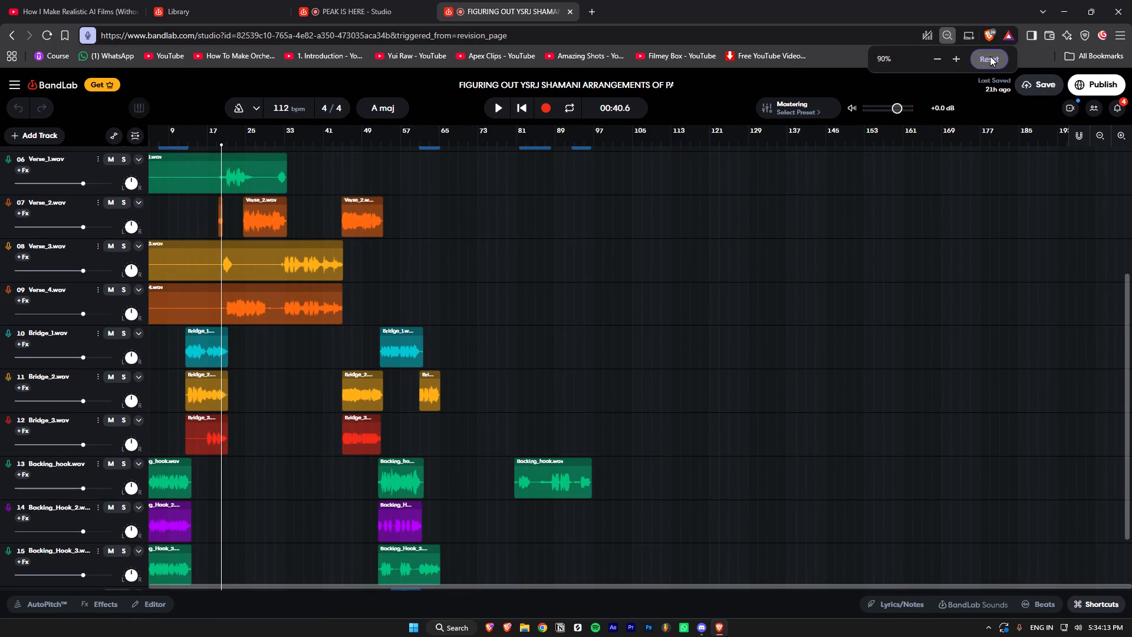
{"action": "left_click", "coordinate": [991, 54]}
Play the mix from 00:24.8, where the Bridge_1, Bridge_2 and Bridge_3 clips begin, and stop playback.
{"action": "scroll", "coordinate": [227, 252], "scroll_direction": "up", "scroll_amount": 3, "text": "ctrl"}
{"action": "left_click_drag", "start_coordinate": [254, 152], "coordinate": [283, 184]}
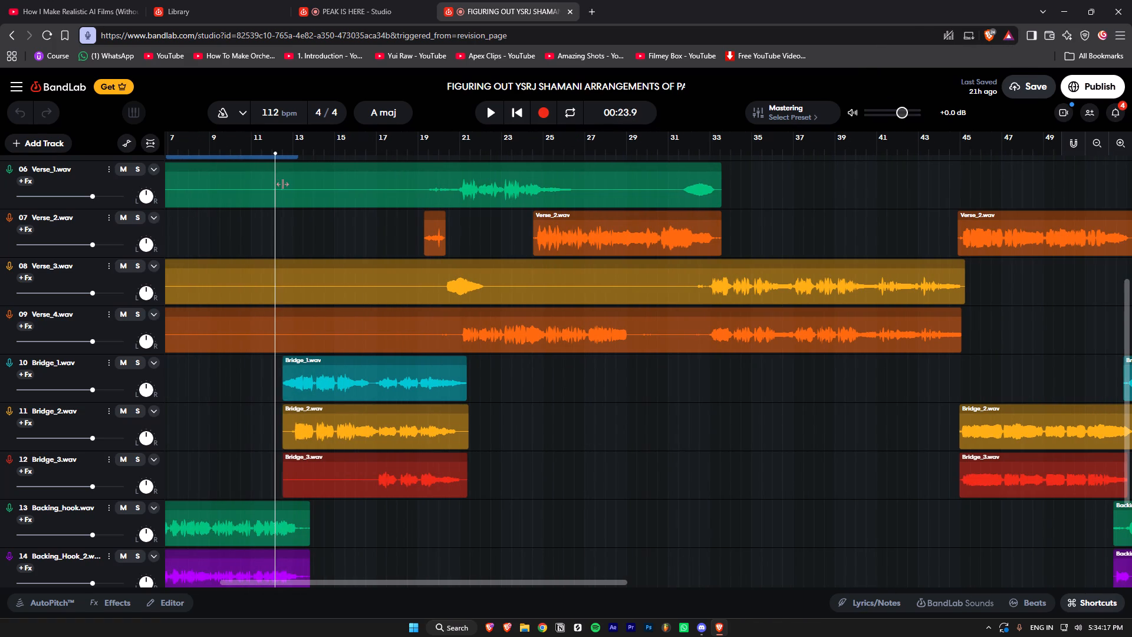
{"action": "left_click_drag", "start_coordinate": [283, 184], "coordinate": [284, 181]}
{"action": "key", "text": "space"}
{"action": "scroll", "coordinate": [349, 249], "scroll_direction": "down", "scroll_amount": 2}
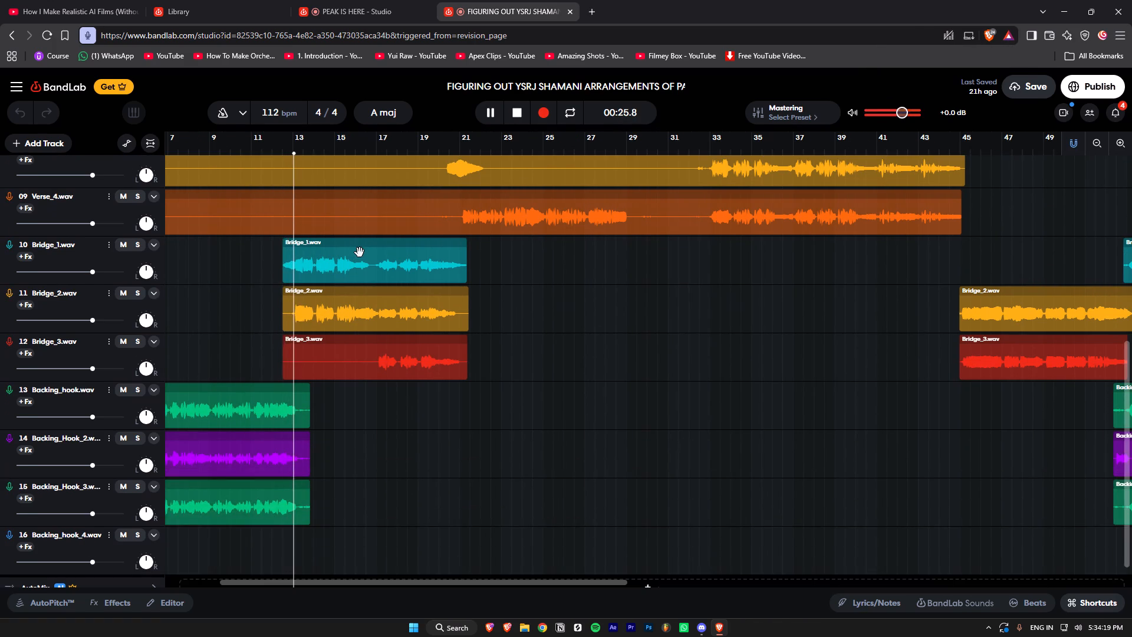
{"action": "scroll", "coordinate": [360, 252], "scroll_direction": "down", "scroll_amount": 2, "text": "ctrl"}
{"action": "key", "text": "space"}
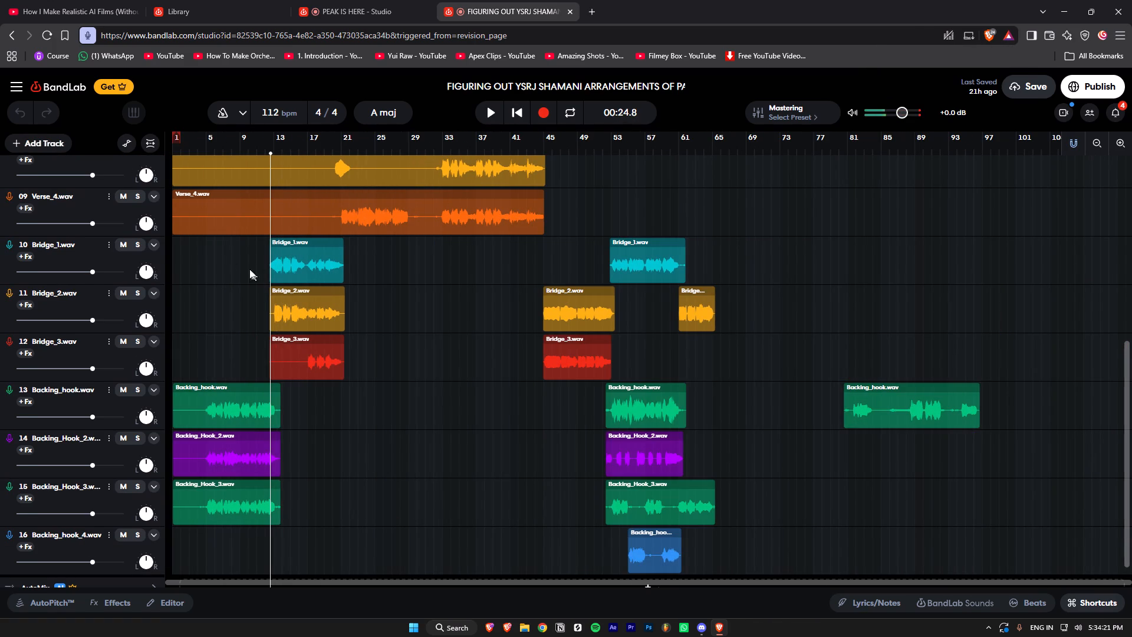
Split the first Backing_hook, Backing_Hook_2 and Backing_Hook_3 clips together at 00:08.9, just after bar 5.
{"action": "left_click", "coordinate": [207, 155]}
{"action": "left_click", "coordinate": [212, 145]}
{"action": "scroll", "coordinate": [106, 352], "scroll_direction": "up", "scroll_amount": 2, "text": "ctrl"}
{"action": "scroll", "coordinate": [162, 198], "scroll_direction": "down", "scroll_amount": 2, "text": "ctrl"}
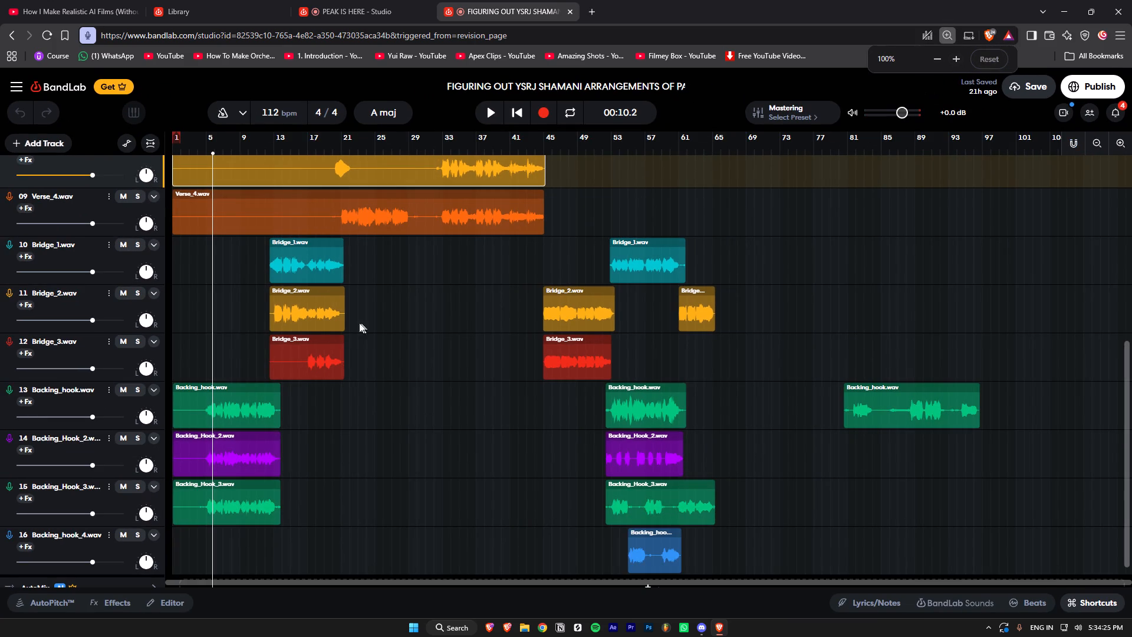
{"action": "scroll", "coordinate": [194, 457], "scroll_direction": "up", "scroll_amount": 5, "text": "ctrl"}
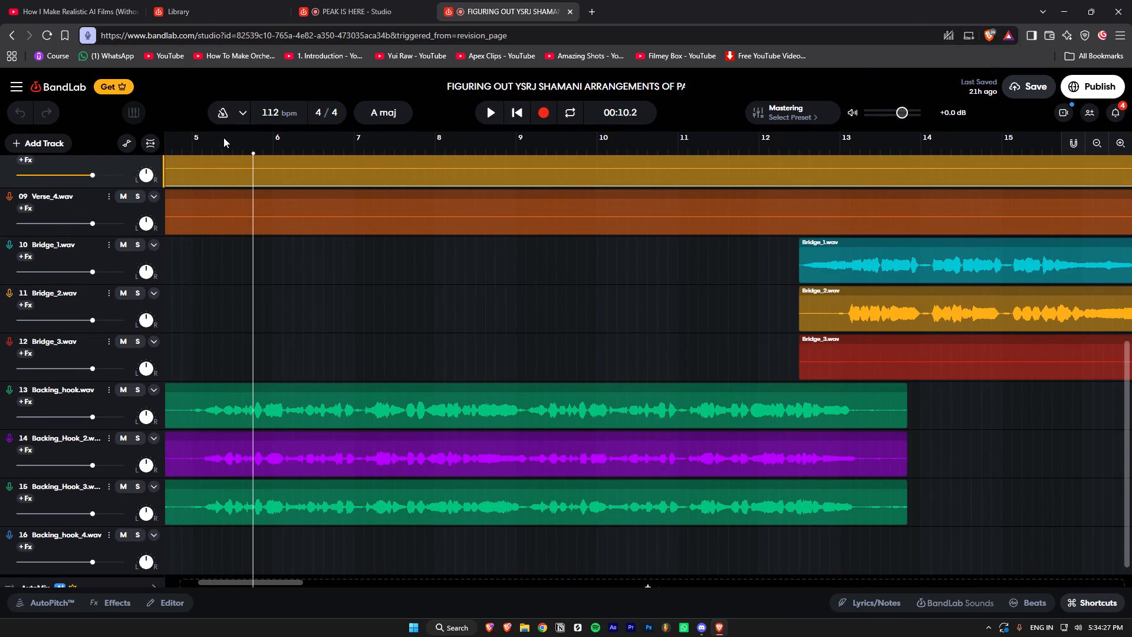
{"action": "left_click_drag", "start_coordinate": [218, 147], "coordinate": [204, 146]}
{"action": "left_click", "coordinate": [229, 427]}
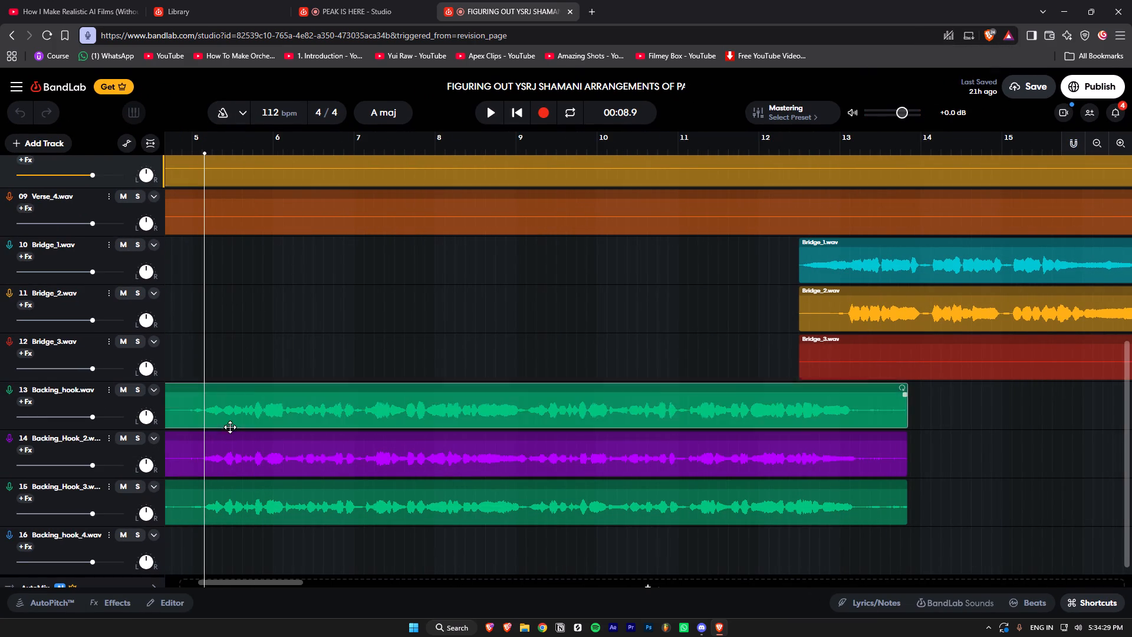
{"action": "left_click", "coordinate": [228, 455], "text": "ctrl+shift"}
{"action": "left_click", "coordinate": [226, 498], "text": "ctrl+shift"}
{"action": "key", "text": "s"}
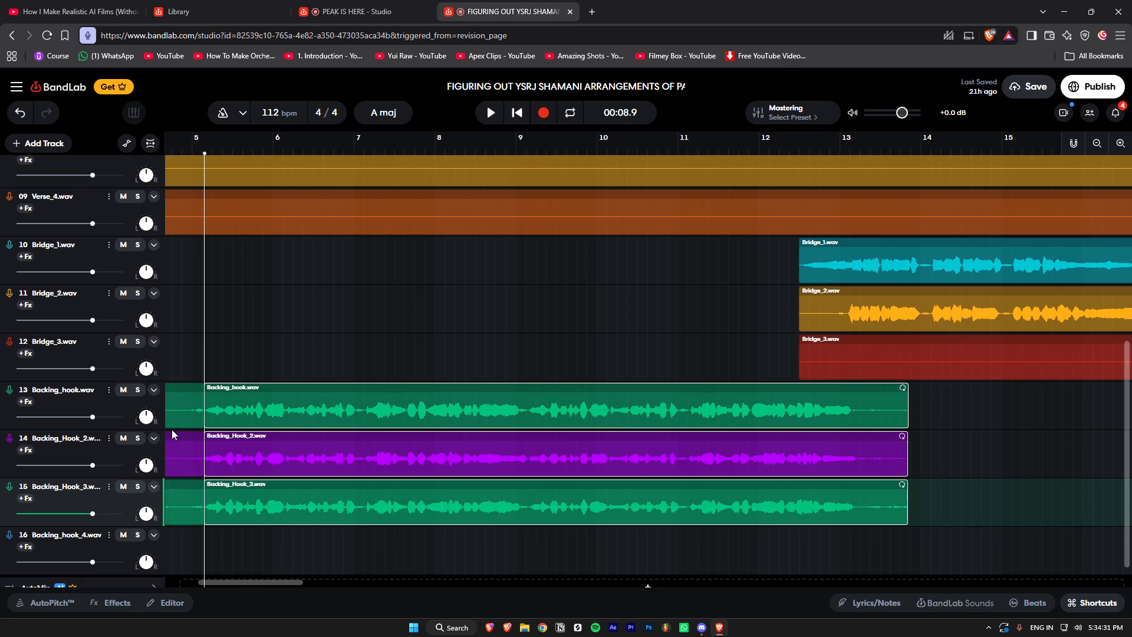
Delete the leading pieces before the 00:08.9 split on the Backing_hook, Backing_Hook_2 and Backing_Hook_3 tracks.
{"action": "scroll", "coordinate": [232, 433], "scroll_direction": "down", "scroll_amount": 3, "text": "ctrl"}
{"action": "left_click", "coordinate": [199, 425]}
{"action": "left_click", "coordinate": [208, 454], "text": "ctrl+shift"}
{"action": "left_click", "coordinate": [223, 503], "text": "ctrl+shift"}
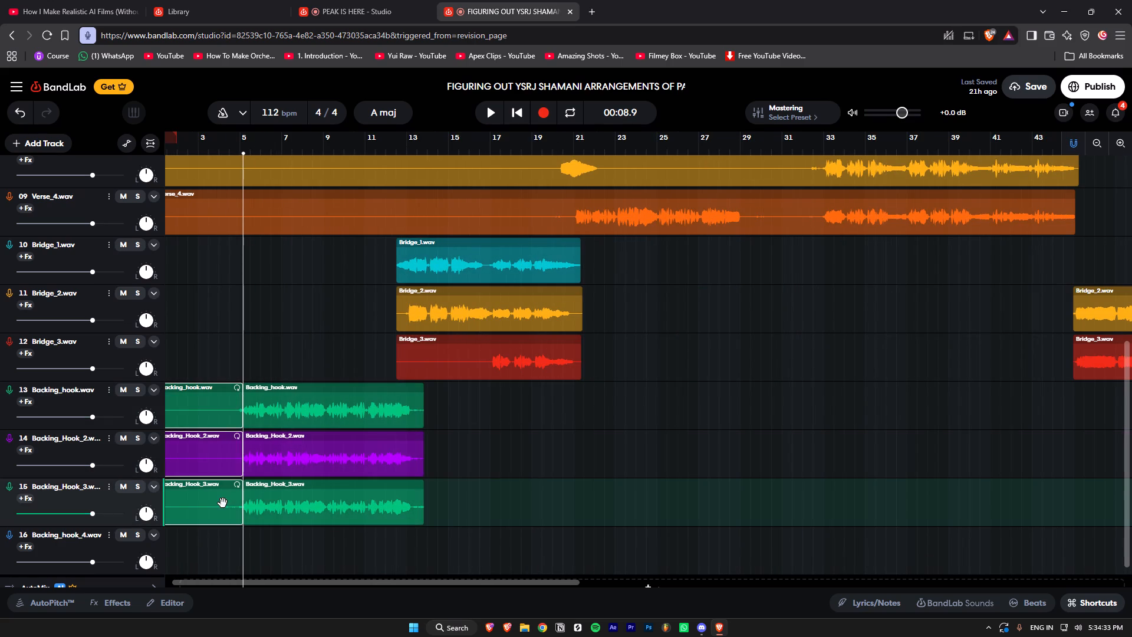
{"action": "key", "text": "Delete"}
Play the arrangement from the start of the bridge clips past bar 12, and jump ahead to about bar 20 before Verse_4's vocals.
{"action": "scroll", "coordinate": [420, 314], "scroll_direction": "up", "scroll_amount": 3, "text": "ctrl"}
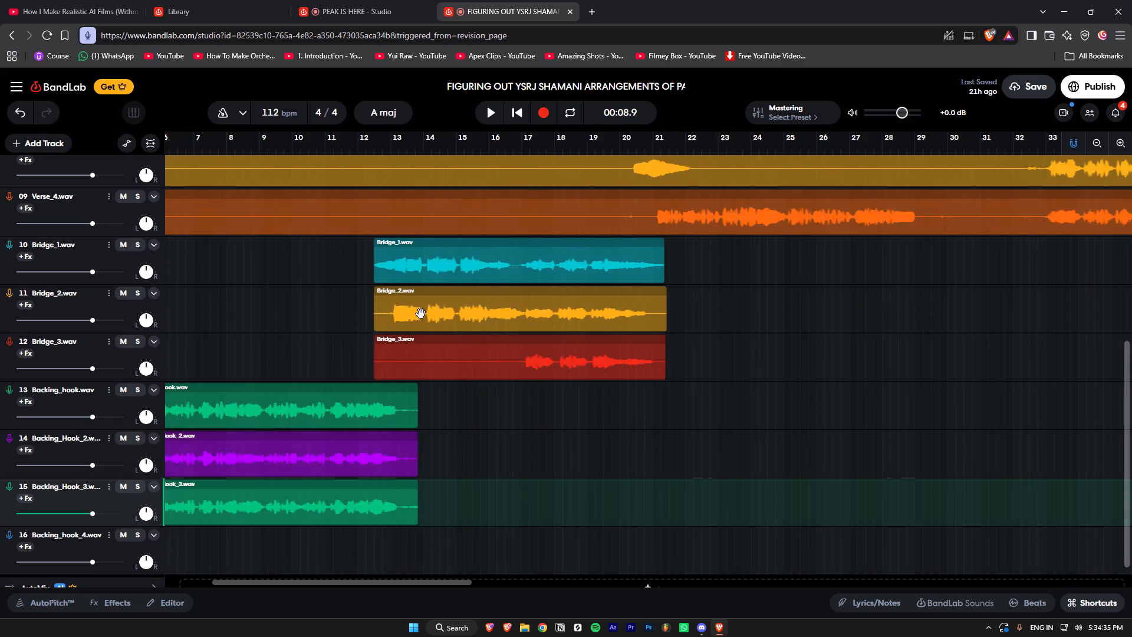
{"action": "left_click", "coordinate": [284, 144]}
{"action": "key", "text": "space"}
{"action": "scroll", "coordinate": [389, 255], "scroll_direction": "down", "scroll_amount": 1, "text": "ctrl"}
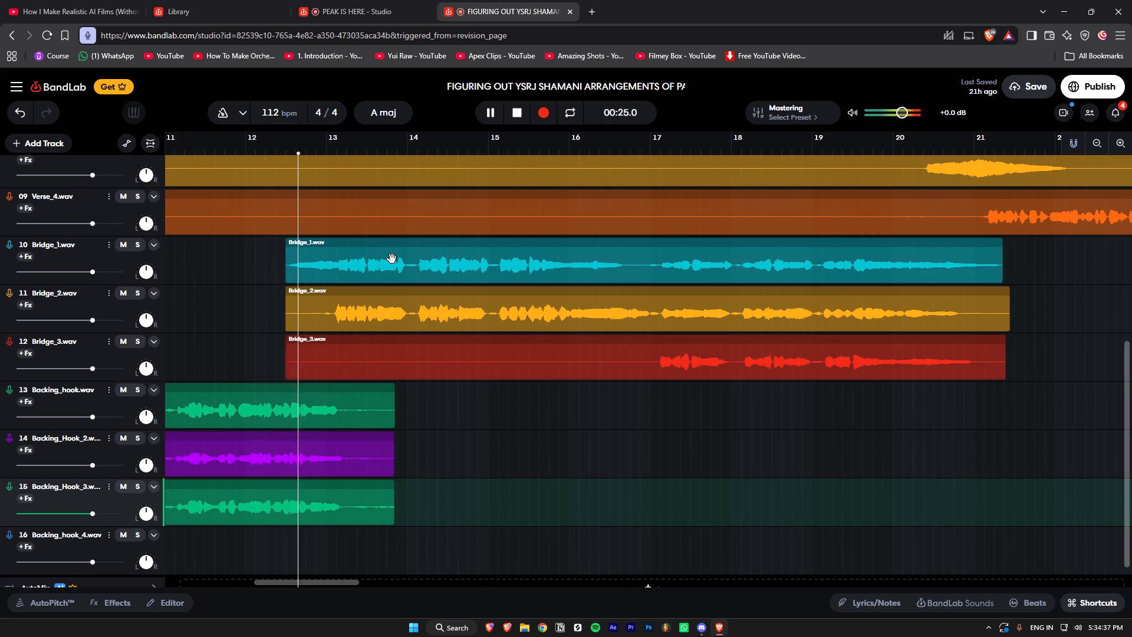
{"action": "scroll", "coordinate": [392, 259], "scroll_direction": "down", "scroll_amount": 1, "text": "ctrl"}
{"action": "scroll", "coordinate": [465, 275], "scroll_direction": "down", "scroll_amount": 2, "text": "ctrl"}
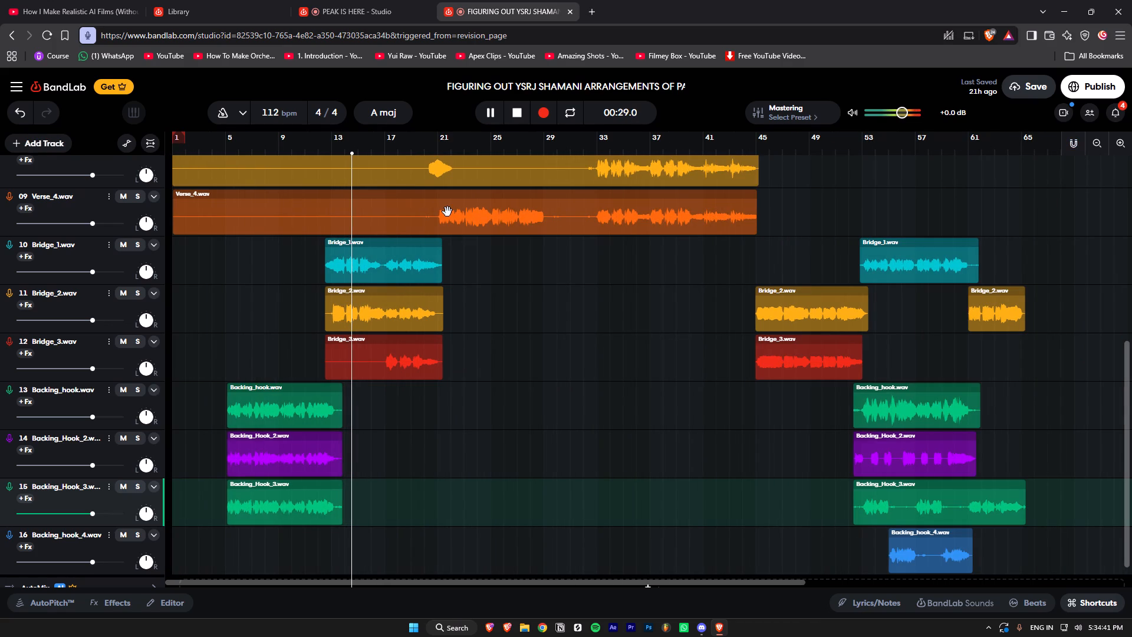
{"action": "scroll", "coordinate": [440, 209], "scroll_direction": "up", "scroll_amount": 1, "text": "ctrl"}
{"action": "left_click", "coordinate": [414, 142]}
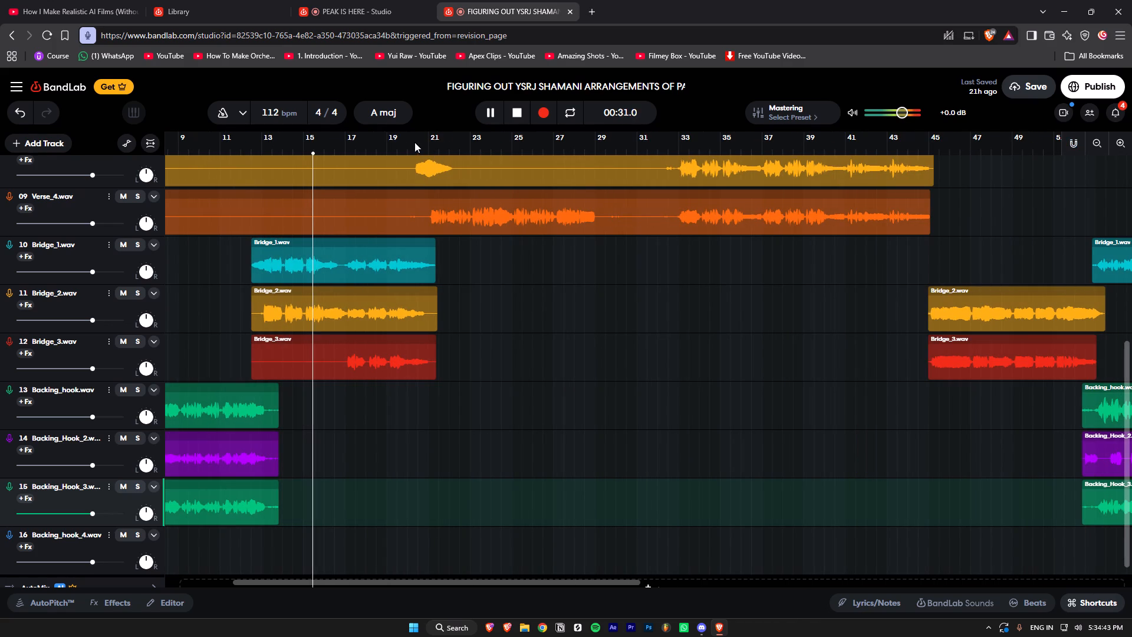
{"action": "left_click", "coordinate": [415, 142]}
{"action": "left_click", "coordinate": [416, 148]}
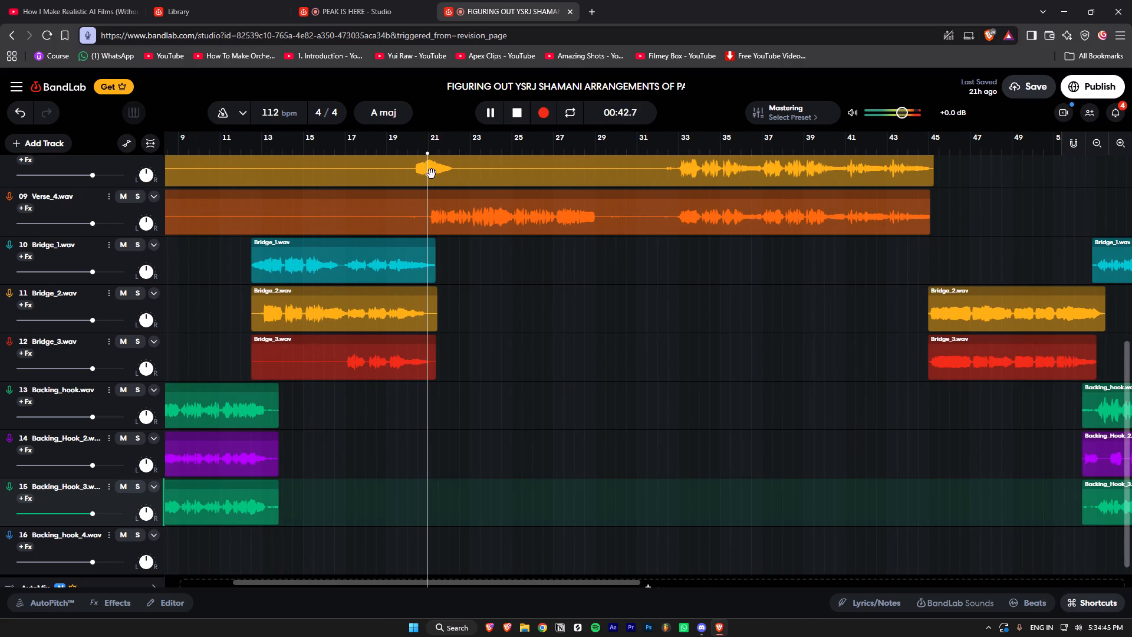
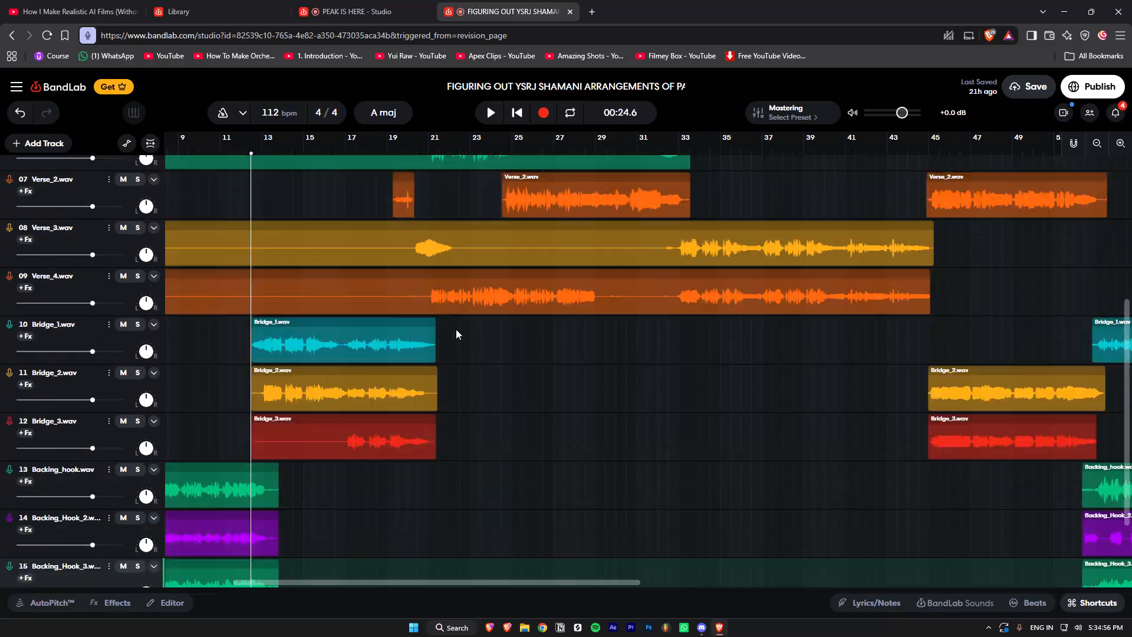
Split the long Verse_3 clip at 00:41.5, just before its first vocal, and delete the empty leading piece.
{"action": "scroll", "coordinate": [456, 329], "scroll_direction": "up", "scroll_amount": 3}
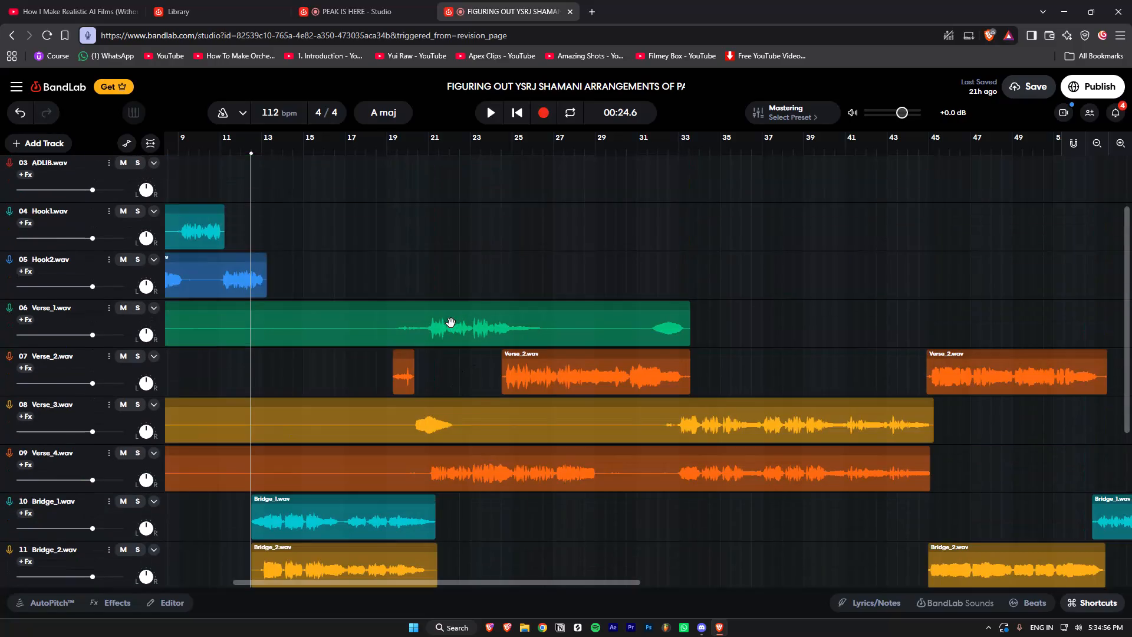
{"action": "scroll", "coordinate": [447, 323], "scroll_direction": "down", "scroll_amount": 2}
{"action": "scroll", "coordinate": [443, 317], "scroll_direction": "up", "scroll_amount": 2}
{"action": "scroll", "coordinate": [408, 262], "scroll_direction": "down", "scroll_amount": 1}
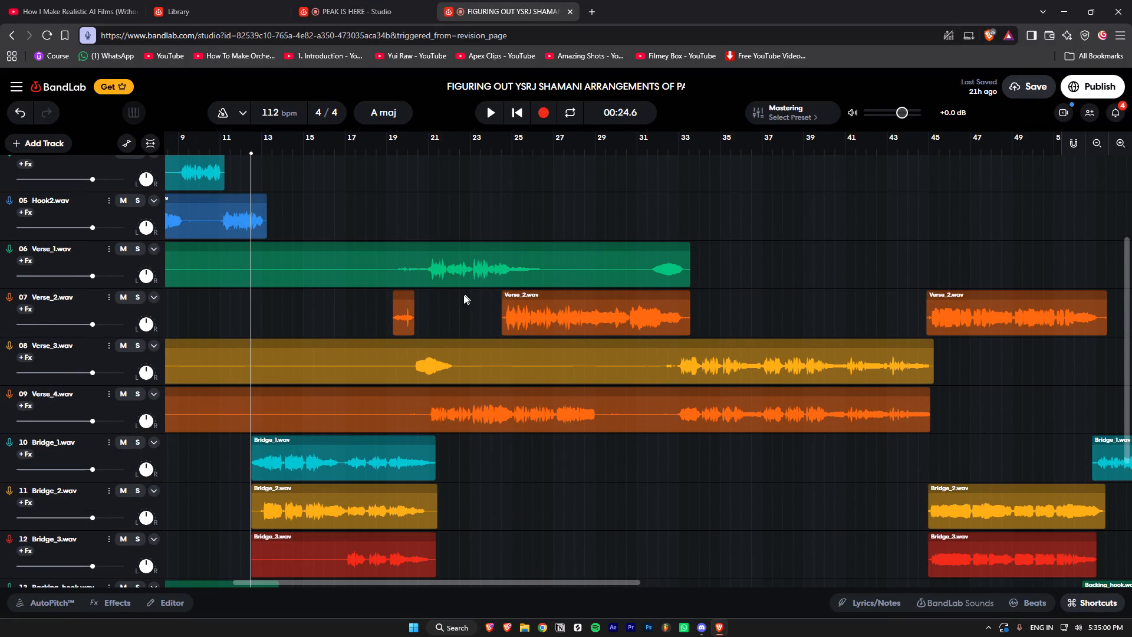
{"action": "left_click", "coordinate": [435, 357]}
{"action": "left_click", "coordinate": [416, 147]}
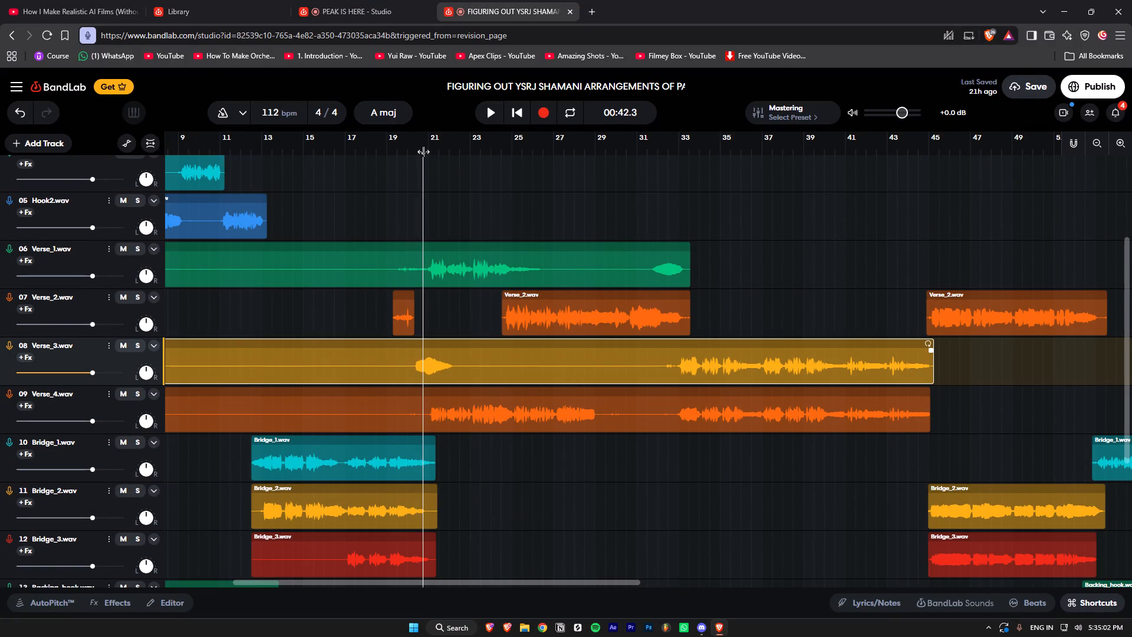
{"action": "key", "text": "s"}
{"action": "left_click", "coordinate": [389, 372]}
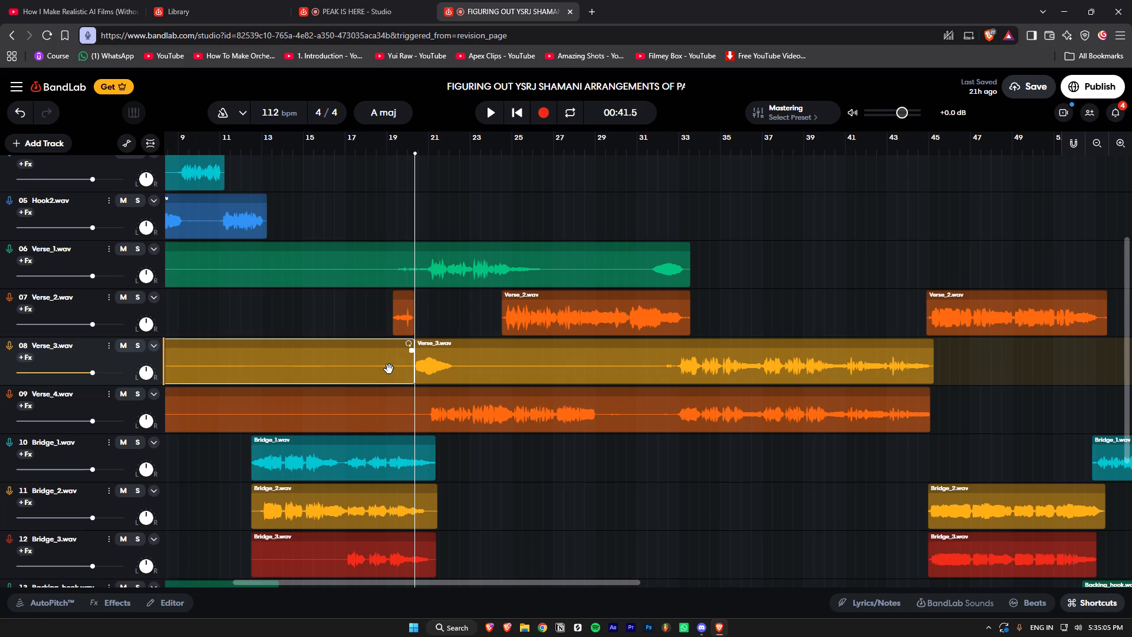
{"action": "key", "text": "Delete"}
Split the long Verse_4 clip at 00:42.9, where its vocals begin, and delete the empty leading piece.
{"action": "left_click", "coordinate": [469, 397]}
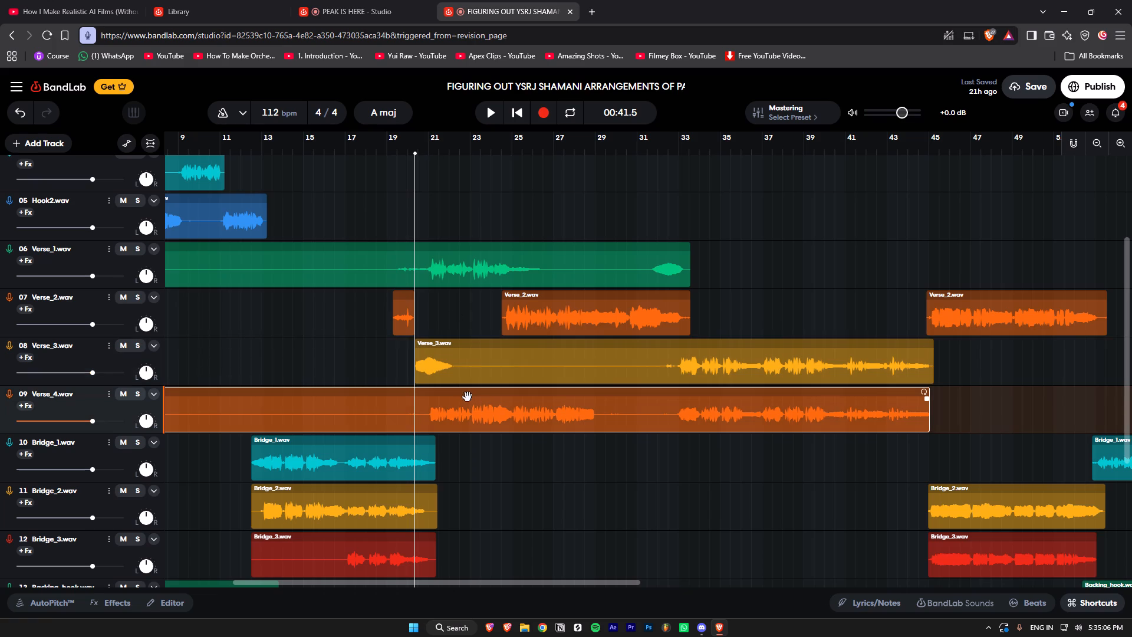
{"action": "left_click_drag", "start_coordinate": [440, 150], "coordinate": [430, 146]}
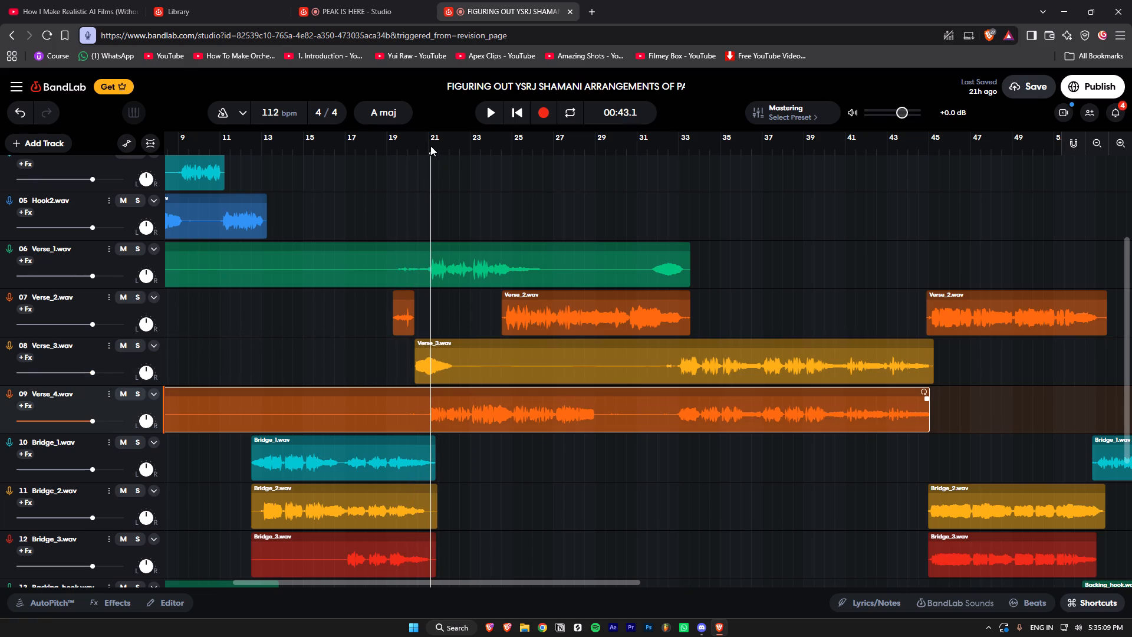
{"action": "left_click_drag", "start_coordinate": [430, 146], "coordinate": [429, 147]}
{"action": "key", "text": "s"}
{"action": "left_click", "coordinate": [371, 408]}
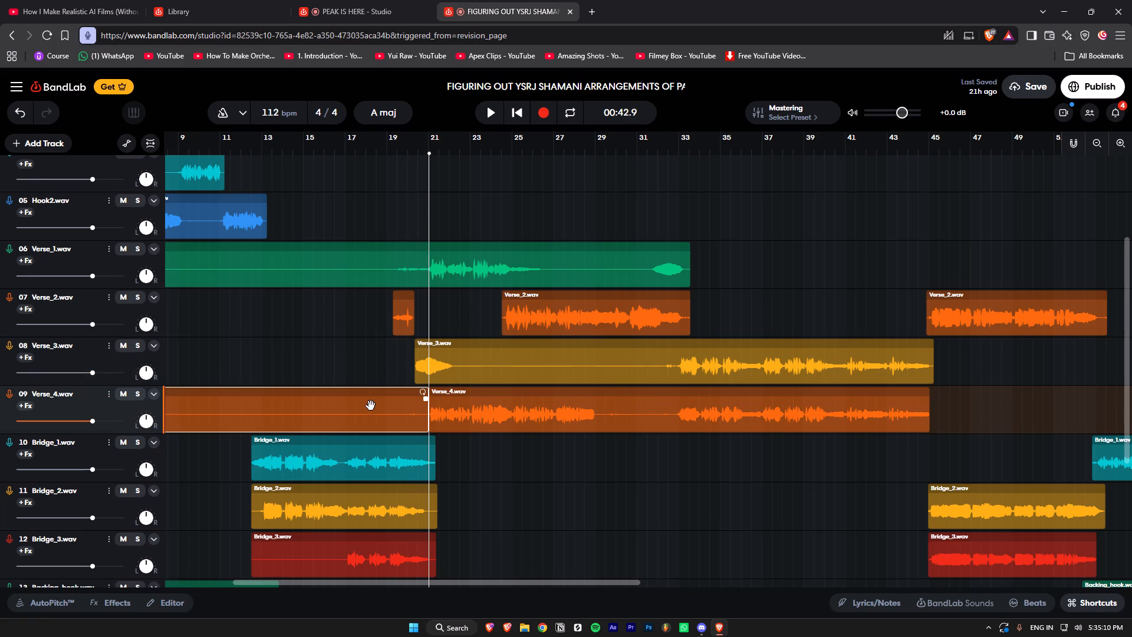
{"action": "key", "text": "Delete"}
Split the Verse_1 clip at about bar 21, where its main vocal begins, and delete the leading piece.
{"action": "scroll", "coordinate": [398, 225], "scroll_direction": "up", "scroll_amount": 3, "text": "ctrl"}
{"action": "left_click", "coordinate": [531, 295]}
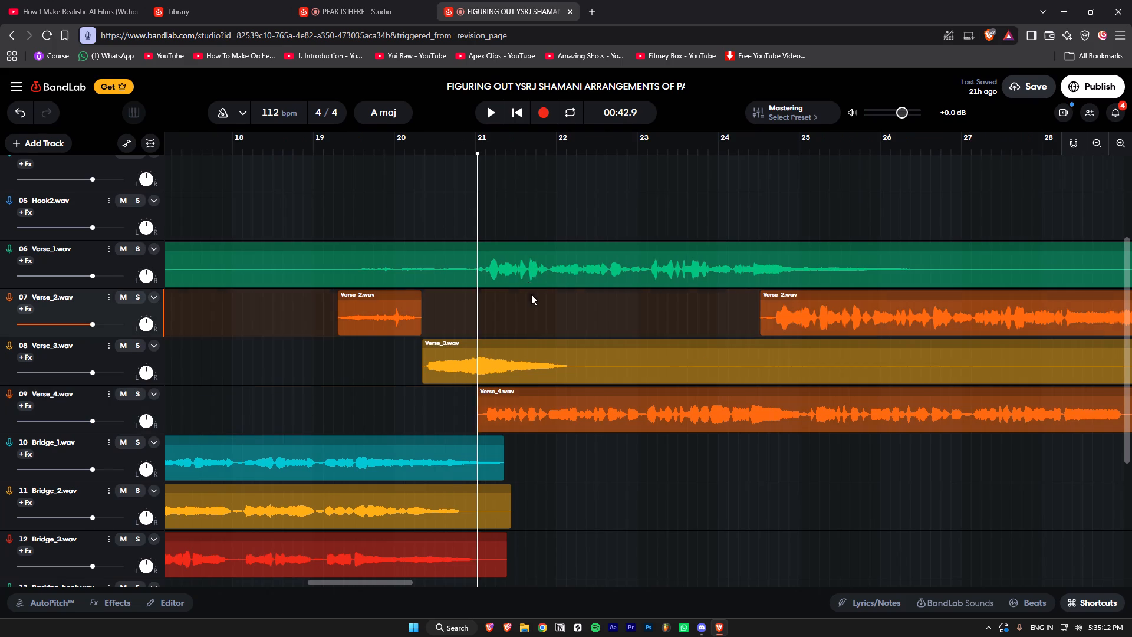
{"action": "left_click", "coordinate": [484, 271]}
{"action": "left_click_drag", "start_coordinate": [473, 142], "coordinate": [476, 148]}
{"action": "left_click_drag", "start_coordinate": [472, 147], "coordinate": [477, 148]}
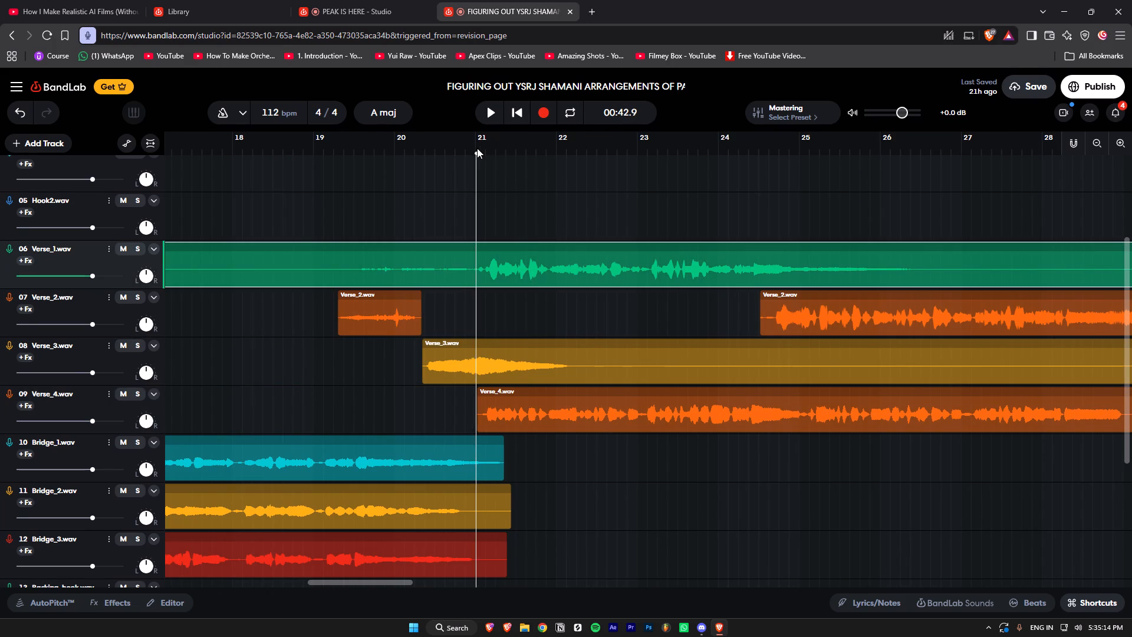
{"action": "left_click_drag", "start_coordinate": [477, 148], "coordinate": [479, 148]}
{"action": "key", "text": "s"}
{"action": "left_click", "coordinate": [454, 265]}
{"action": "key", "text": "Return"}
{"action": "key", "text": "Delete"}
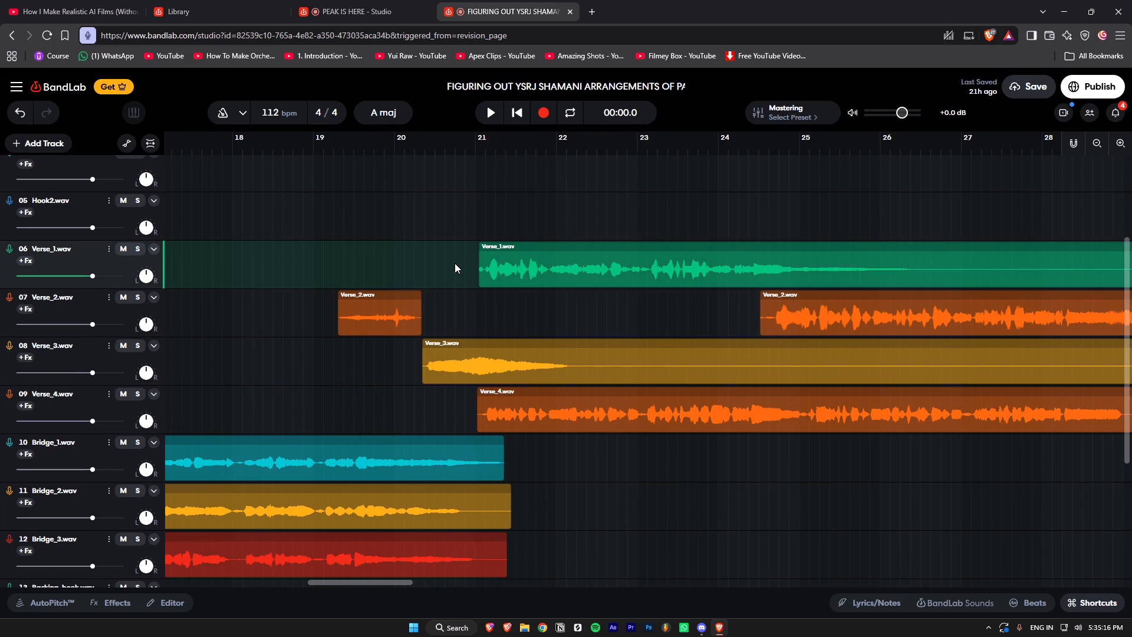
Play the arrangement from just after bar 21 to hear the trimmed verse clips.
{"action": "scroll", "coordinate": [519, 267], "scroll_direction": "down", "scroll_amount": 4, "text": "ctrl"}
{"action": "scroll", "coordinate": [551, 260], "scroll_direction": "up", "scroll_amount": 2, "text": "ctrl"}
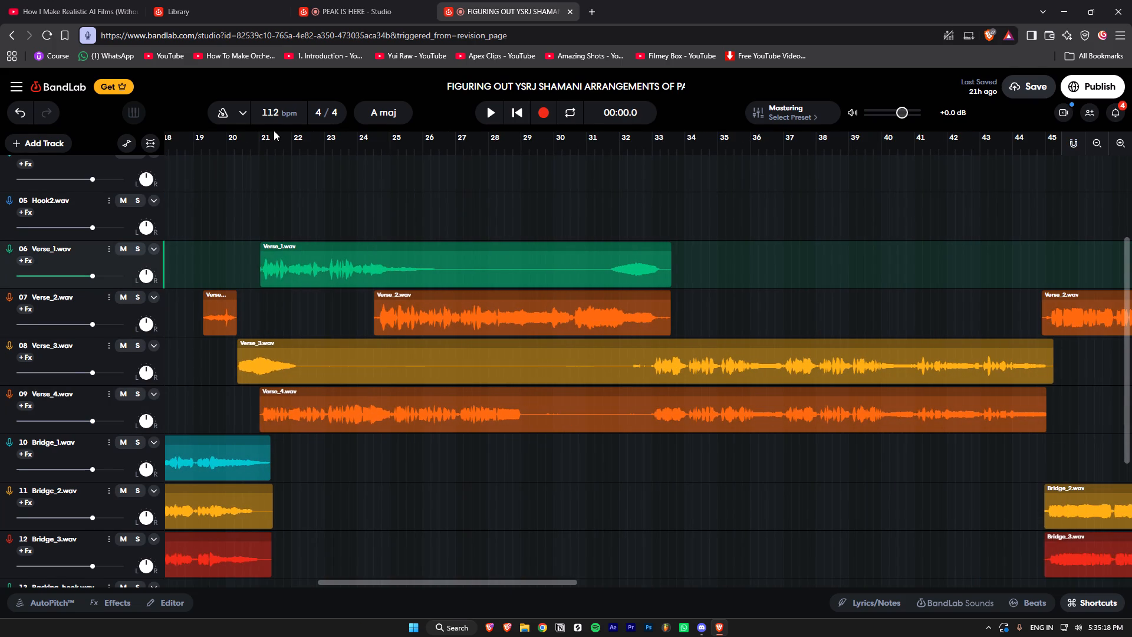
{"action": "left_click", "coordinate": [280, 142]}
{"action": "left_click", "coordinate": [285, 144]}
{"action": "key", "text": "space"}
{"action": "scroll", "coordinate": [324, 242], "scroll_direction": "down", "scroll_amount": 1}
{"action": "scroll", "coordinate": [431, 250], "scroll_direction": "down", "scroll_amount": 1, "text": "ctrl"}
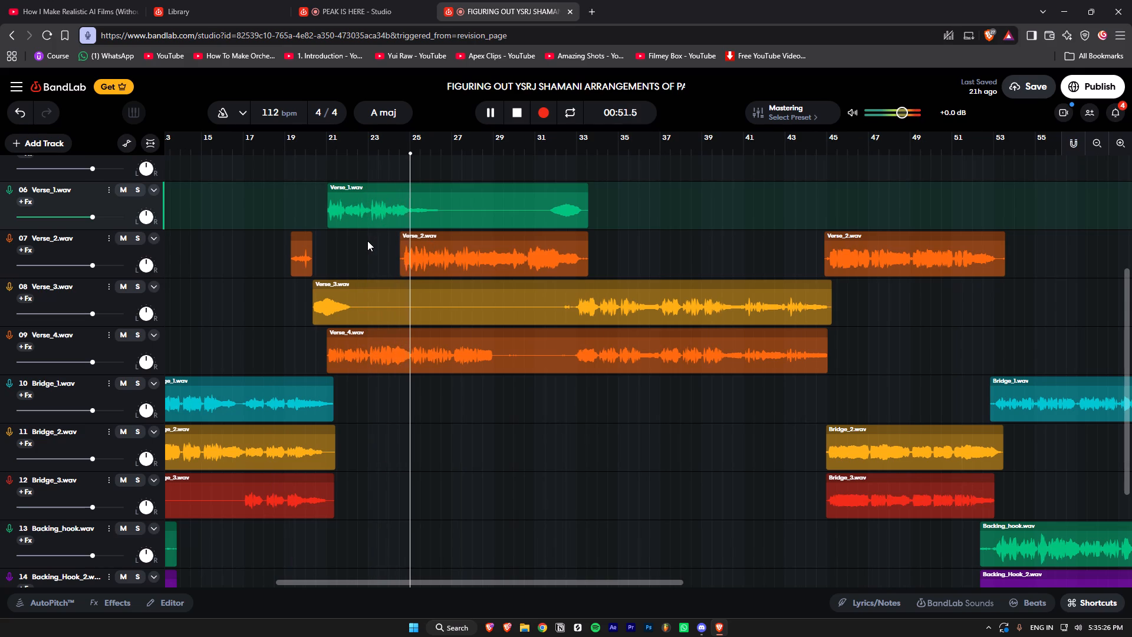
{"action": "scroll", "coordinate": [471, 247], "scroll_direction": "down", "scroll_amount": 2, "text": "ctrl"}
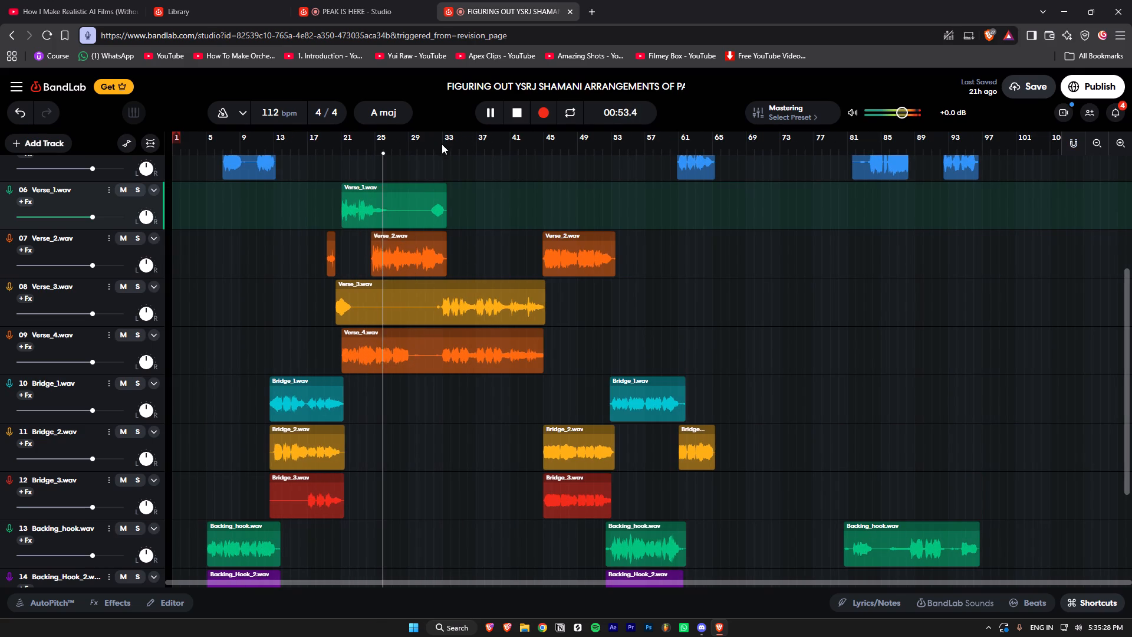
Jump playback to about bar 33, where Verse_1 and the first long Verse_2 clip end, and examine the verse, bridge and backing tracks.
{"action": "left_click", "coordinate": [446, 152]}
{"action": "scroll", "coordinate": [482, 156], "scroll_direction": "down", "scroll_amount": 2}
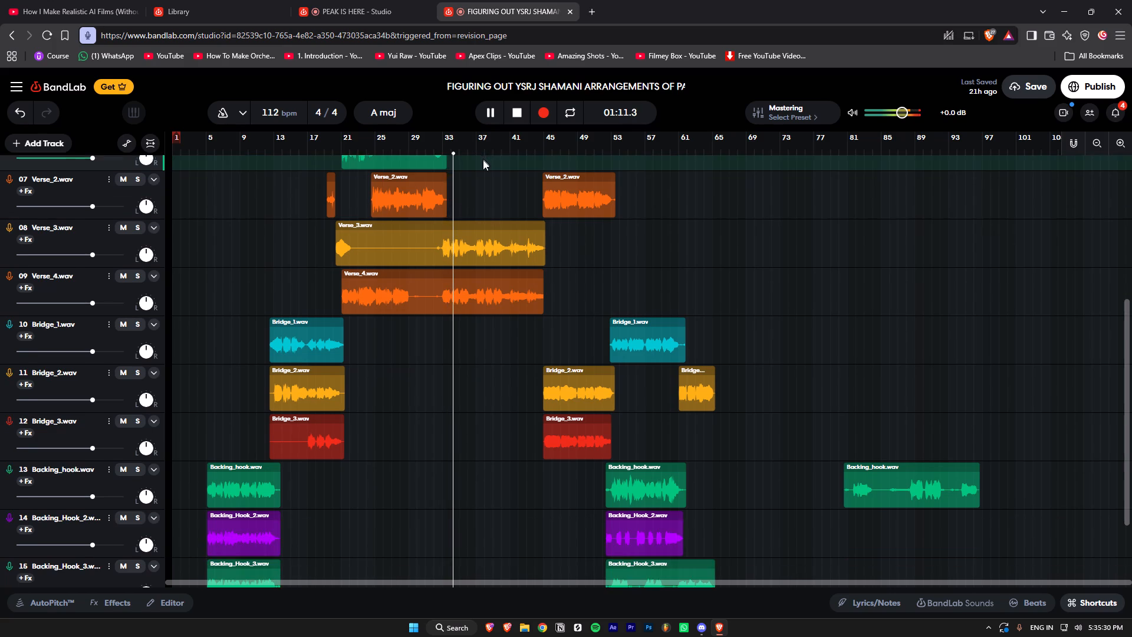
{"action": "scroll", "coordinate": [561, 189], "scroll_direction": "up", "scroll_amount": 2}
{"action": "scroll", "coordinate": [549, 200], "scroll_direction": "down", "scroll_amount": 1, "text": "ctrl"}
{"action": "scroll", "coordinate": [361, 205], "scroll_direction": "up", "scroll_amount": 1}
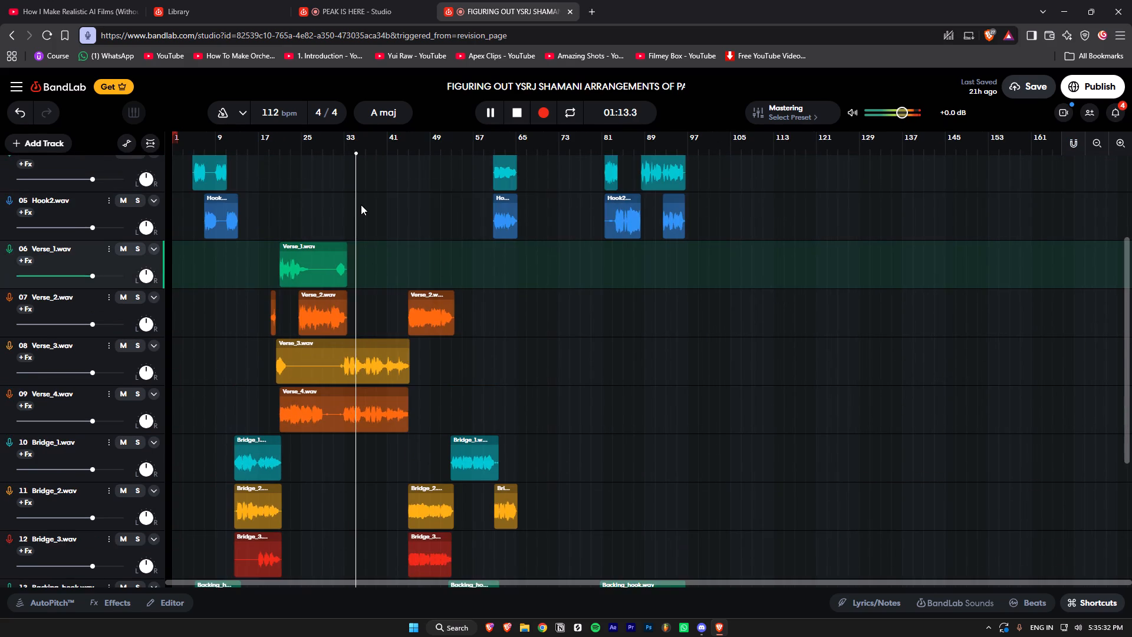
{"action": "scroll", "coordinate": [361, 205], "scroll_direction": "up", "scroll_amount": 2}
{"action": "scroll", "coordinate": [379, 206], "scroll_direction": "down", "scroll_amount": 4}
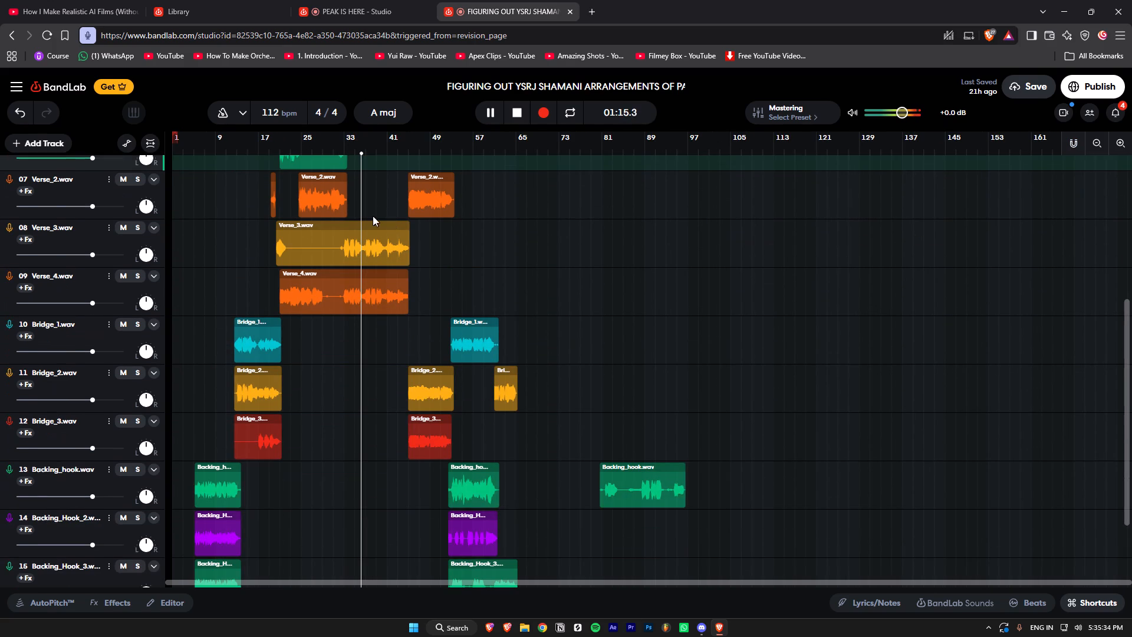
{"action": "scroll", "coordinate": [368, 241], "scroll_direction": "down", "scroll_amount": 1}
{"action": "scroll", "coordinate": [331, 246], "scroll_direction": "up", "scroll_amount": 1}
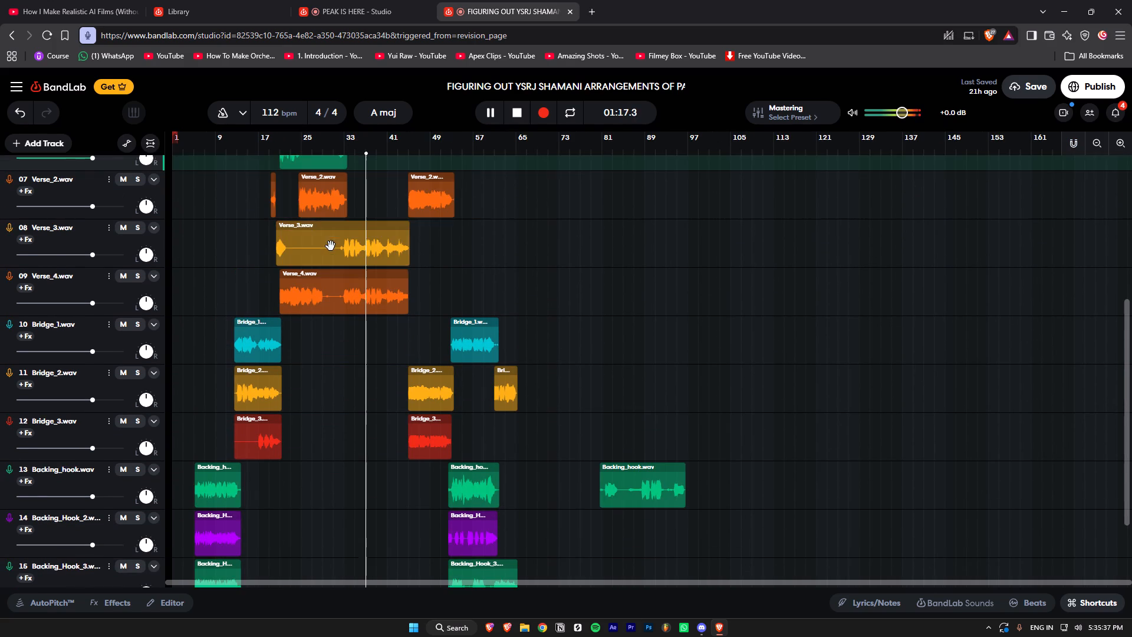
{"action": "scroll", "coordinate": [325, 267], "scroll_direction": "up", "scroll_amount": 2, "text": "ctrl"}
Replay the verse section from about bar 31 and again from about bar 27.
{"action": "left_click", "coordinate": [333, 143]}
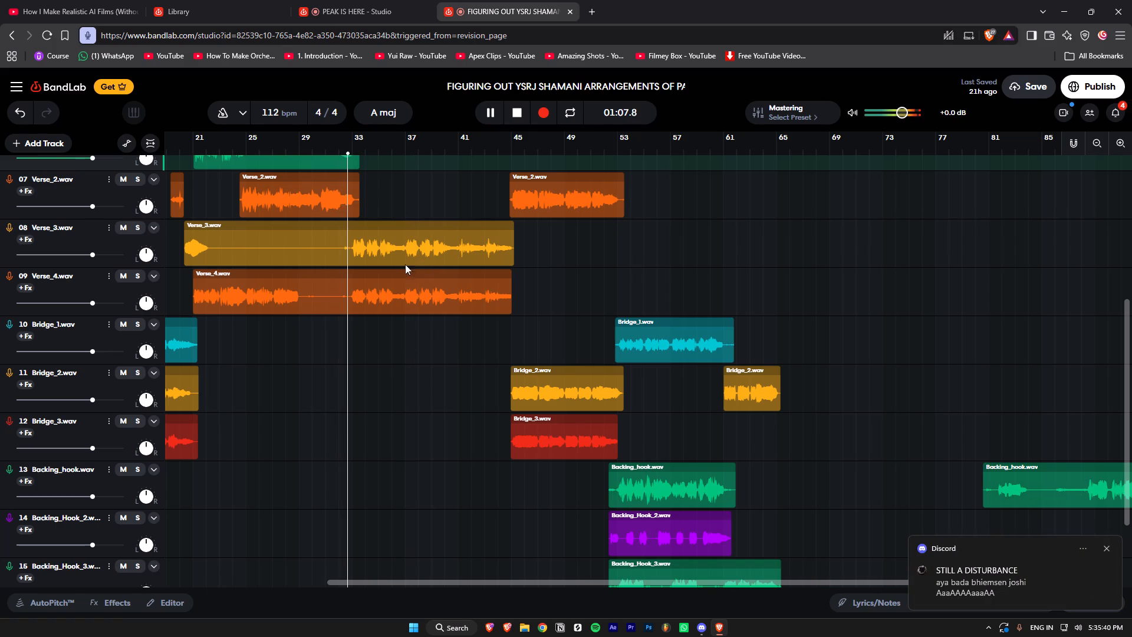
{"action": "left_click_drag", "start_coordinate": [259, 145], "coordinate": [282, 150]}
{"action": "scroll", "coordinate": [412, 255], "scroll_direction": "down", "scroll_amount": 1}
Play from about bar 45, where the second Bridge_2 and Bridge_3 clips begin, and examine the bridge and backing hook tracks.
{"action": "left_click", "coordinate": [518, 137]}
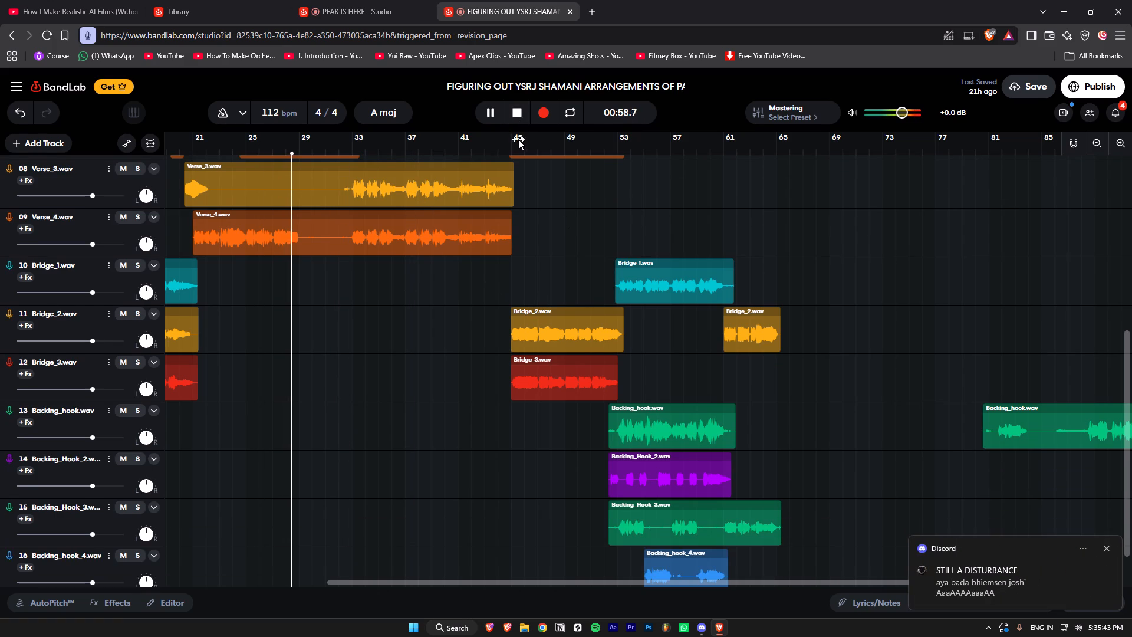
{"action": "left_click", "coordinate": [513, 145]}
{"action": "scroll", "coordinate": [495, 181], "scroll_direction": "up", "scroll_amount": 2}
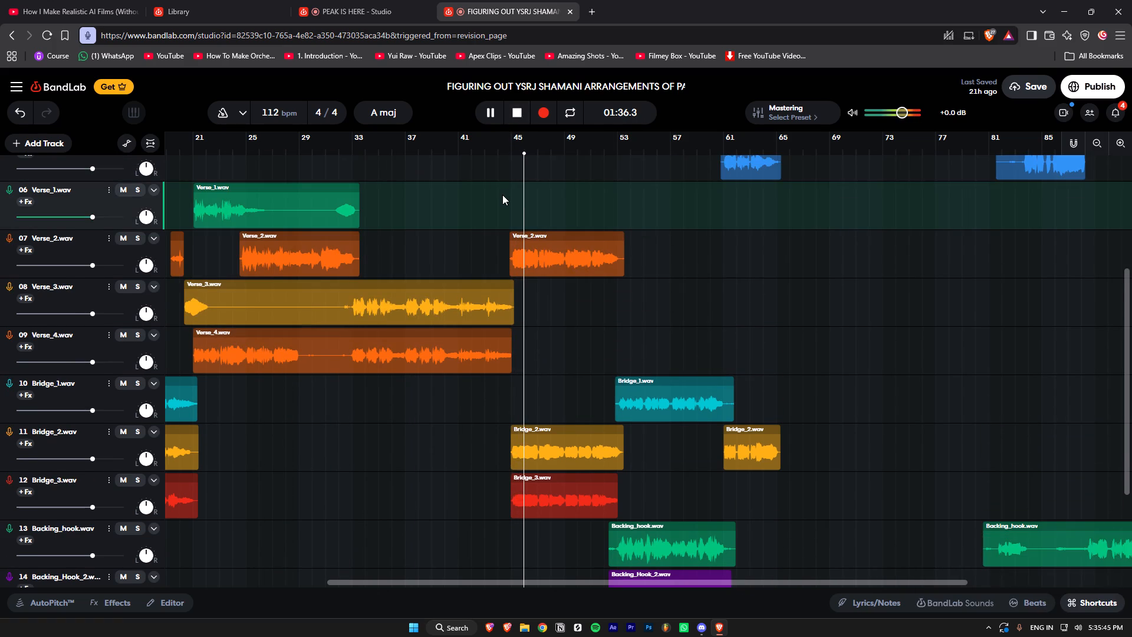
{"action": "scroll", "coordinate": [501, 197], "scroll_direction": "down", "scroll_amount": 1}
{"action": "scroll", "coordinate": [610, 225], "scroll_direction": "down", "scroll_amount": 1}
{"action": "scroll", "coordinate": [680, 234], "scroll_direction": "down", "scroll_amount": 1, "text": "ctrl"}
{"action": "scroll", "coordinate": [664, 233], "scroll_direction": "up", "scroll_amount": 2, "text": "ctrl"}
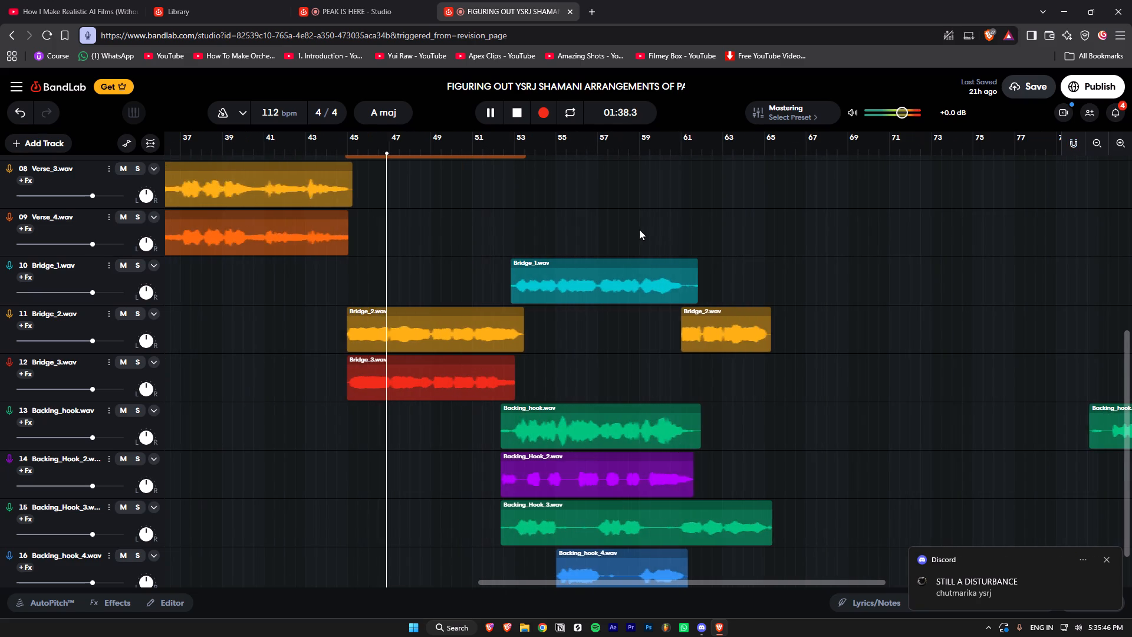
{"action": "scroll", "coordinate": [618, 228], "scroll_direction": "down", "scroll_amount": 1, "text": "ctrl"}
{"action": "scroll", "coordinate": [618, 228], "scroll_direction": "down", "scroll_amount": 3, "text": "alt"}
{"action": "scroll", "coordinate": [618, 228], "scroll_direction": "down", "scroll_amount": 4, "text": "ctrl"}
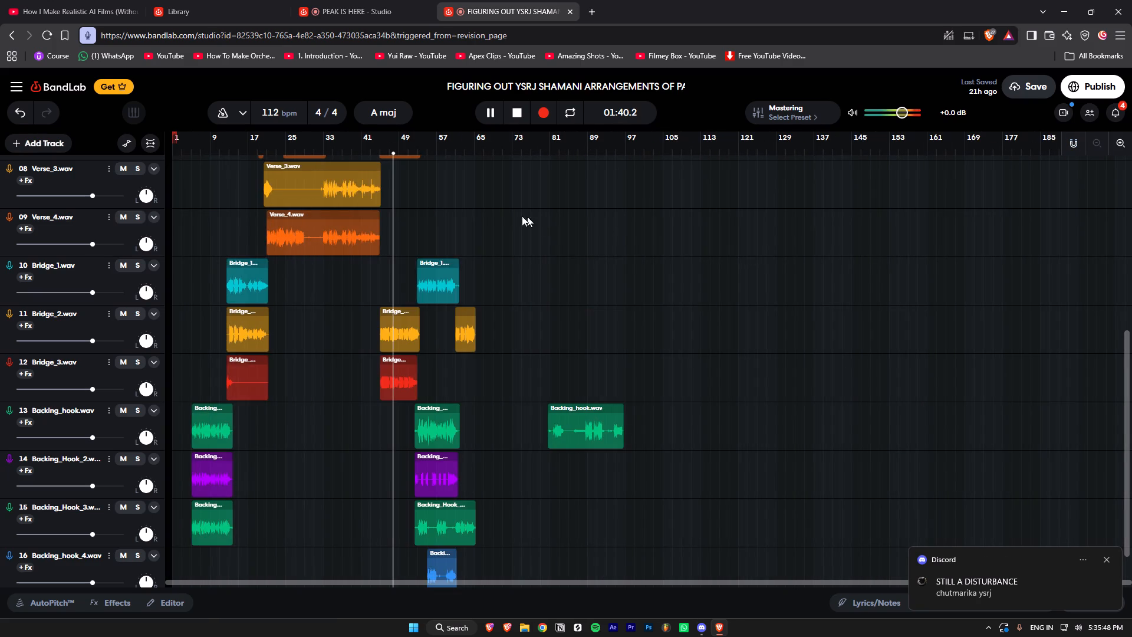
Set the browser page zoom to 90% so more tracks fit in view.
{"action": "scroll", "coordinate": [212, 241], "scroll_direction": "up", "scroll_amount": 4}
{"action": "scroll", "coordinate": [184, 272], "scroll_direction": "down", "scroll_amount": 1}
{"action": "scroll", "coordinate": [137, 281], "scroll_direction": "up", "scroll_amount": 3, "text": "ctrl"}
{"action": "scroll", "coordinate": [310, 260], "scroll_direction": "down", "scroll_amount": 3}
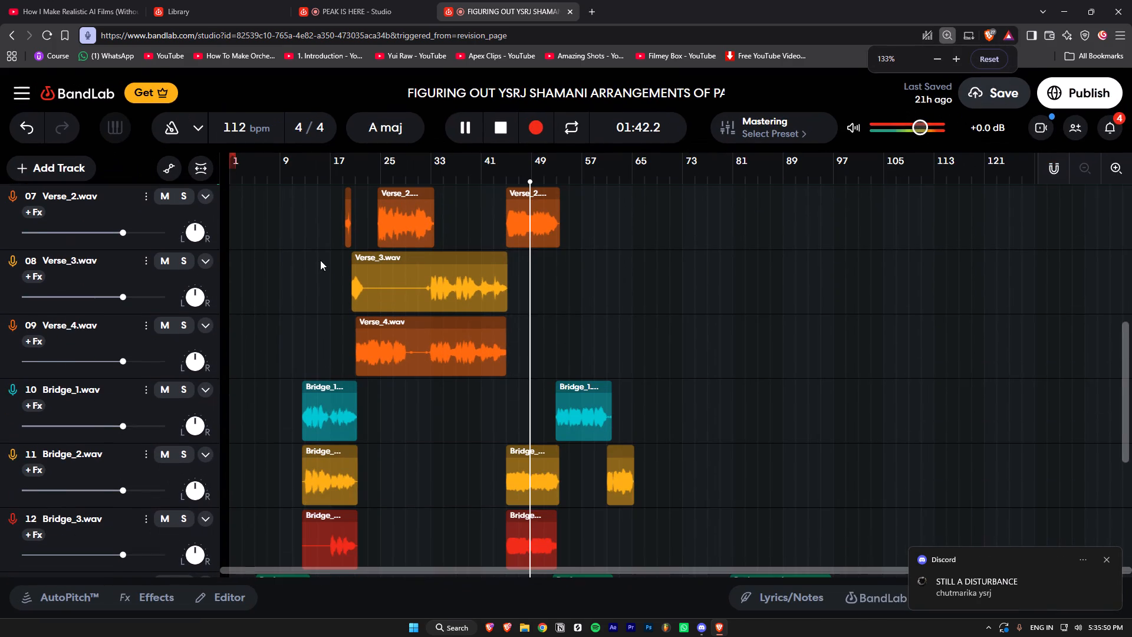
{"action": "scroll", "coordinate": [338, 255], "scroll_direction": "down", "scroll_amount": 3, "text": "ctrl"}
{"action": "scroll", "coordinate": [338, 255], "scroll_direction": "down", "scroll_amount": 2}
{"action": "scroll", "coordinate": [338, 255], "scroll_direction": "down", "scroll_amount": 3, "text": "ctrl"}
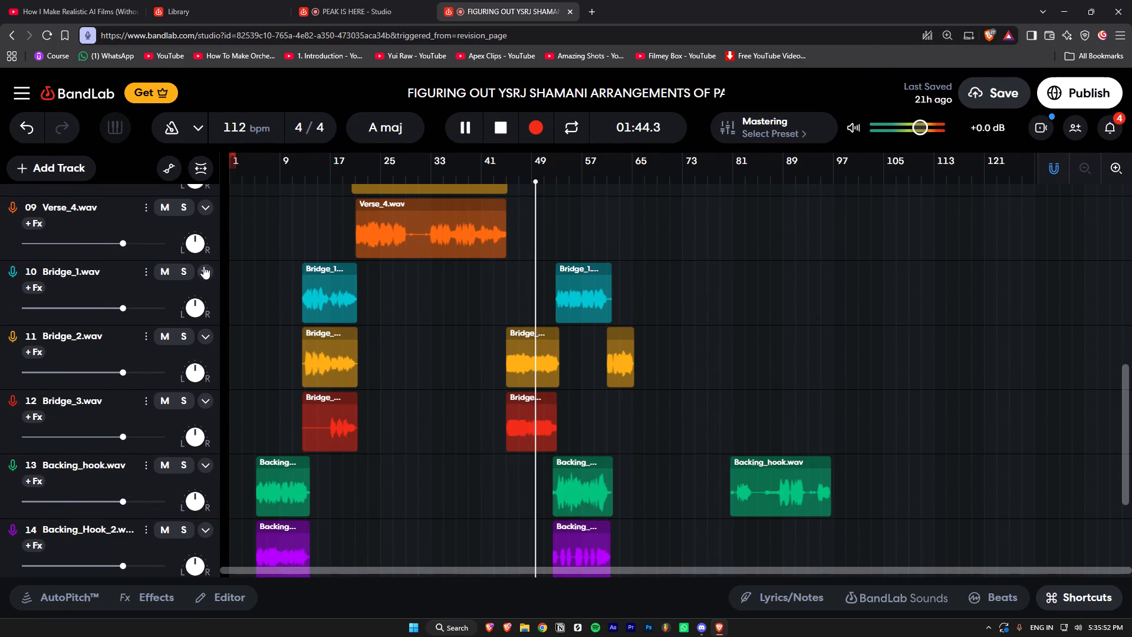
{"action": "scroll", "coordinate": [206, 264], "scroll_direction": "down", "scroll_amount": 4, "text": "ctrl"}
{"action": "scroll", "coordinate": [97, 262], "scroll_direction": "up", "scroll_amount": 4}
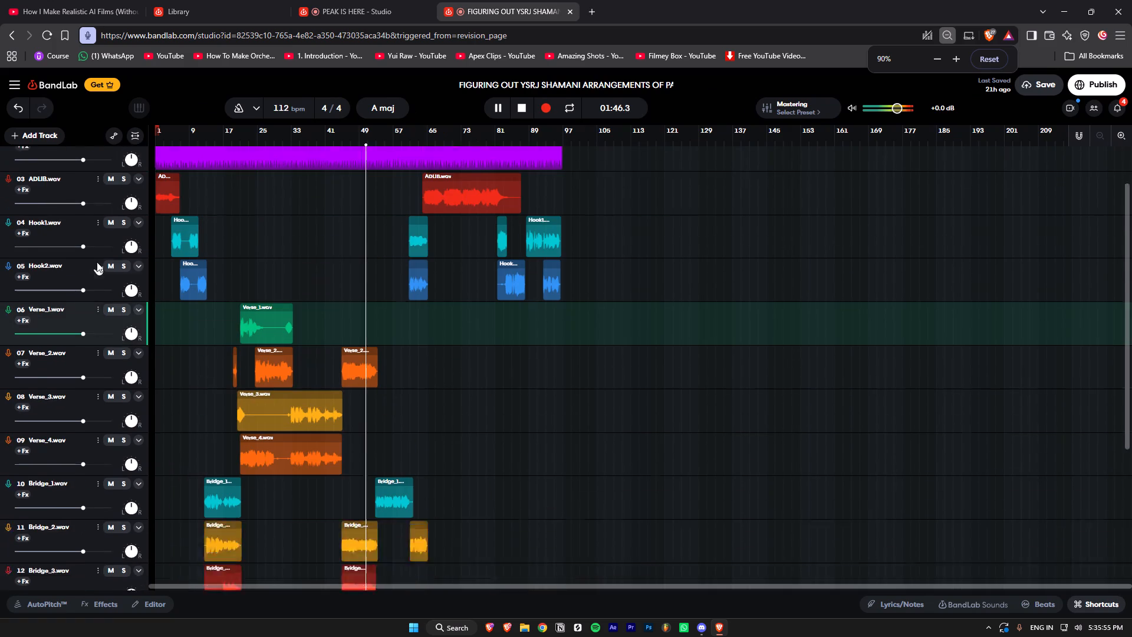
Examine all tracks from the beat down to Backing_hook_4 while the mix keeps playing.
{"action": "scroll", "coordinate": [97, 262], "scroll_direction": "up", "scroll_amount": 2}
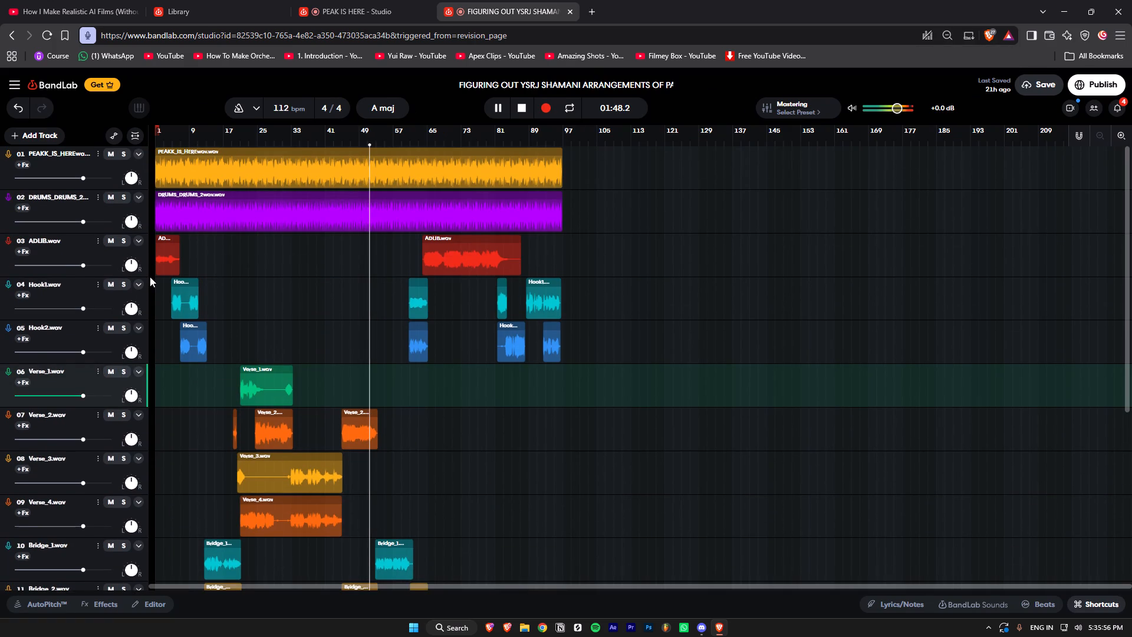
{"action": "scroll", "coordinate": [168, 276], "scroll_direction": "down", "scroll_amount": 2}
{"action": "scroll", "coordinate": [222, 284], "scroll_direction": "down", "scroll_amount": 2}
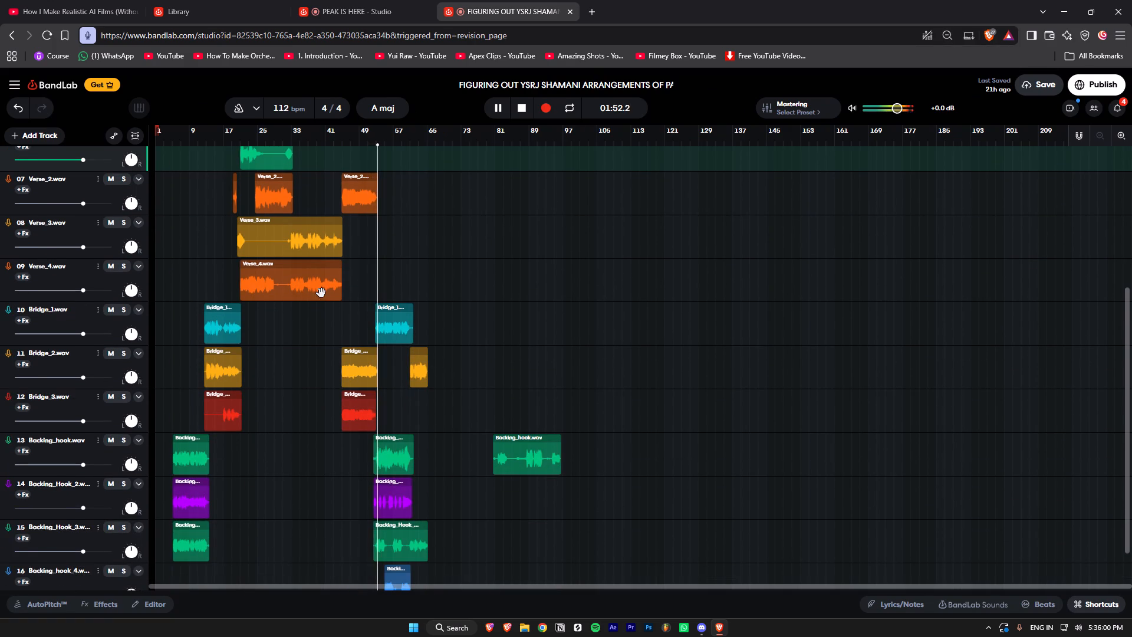
{"action": "scroll", "coordinate": [331, 297], "scroll_direction": "down", "scroll_amount": 3}
{"action": "scroll", "coordinate": [237, 281], "scroll_direction": "up", "scroll_amount": 1, "text": "ctrl"}
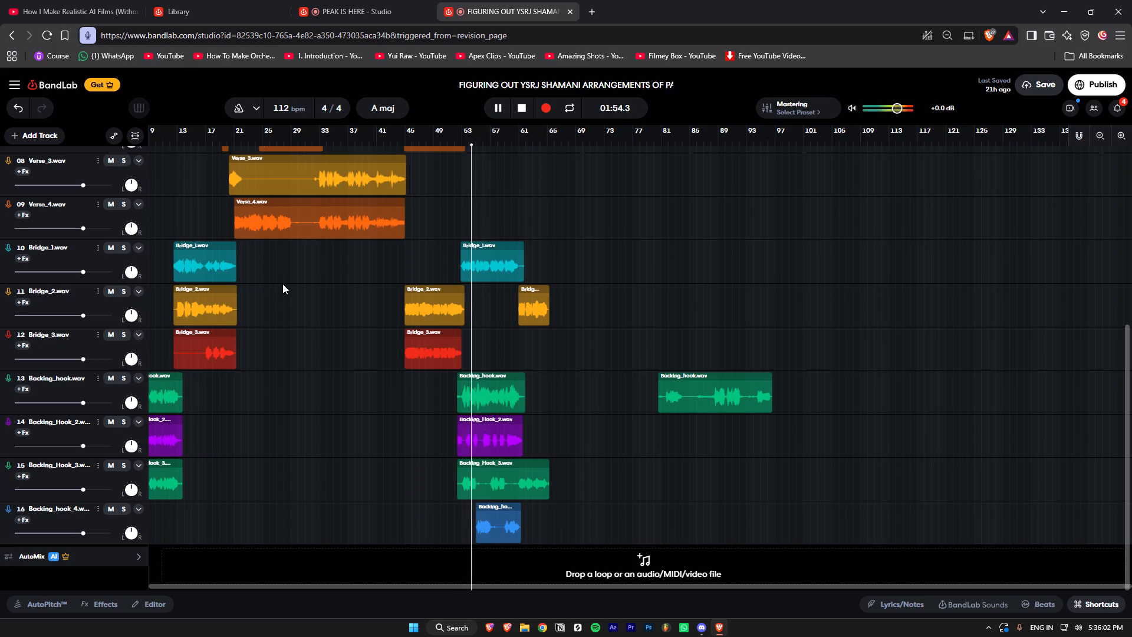
Check the end of the arrangement at about bar 96, and move playback back to about bar 32.
{"action": "left_click", "coordinate": [311, 133]}
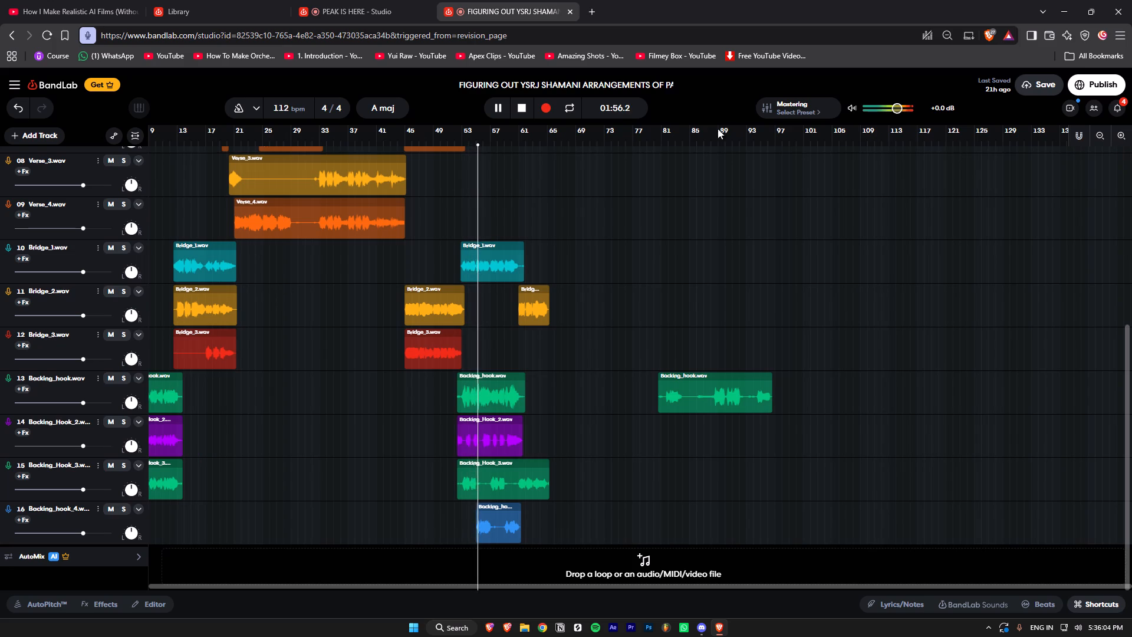
{"action": "scroll", "coordinate": [719, 190], "scroll_direction": "up", "scroll_amount": 4}
{"action": "left_click", "coordinate": [767, 133]}
{"action": "left_click", "coordinate": [771, 140]}
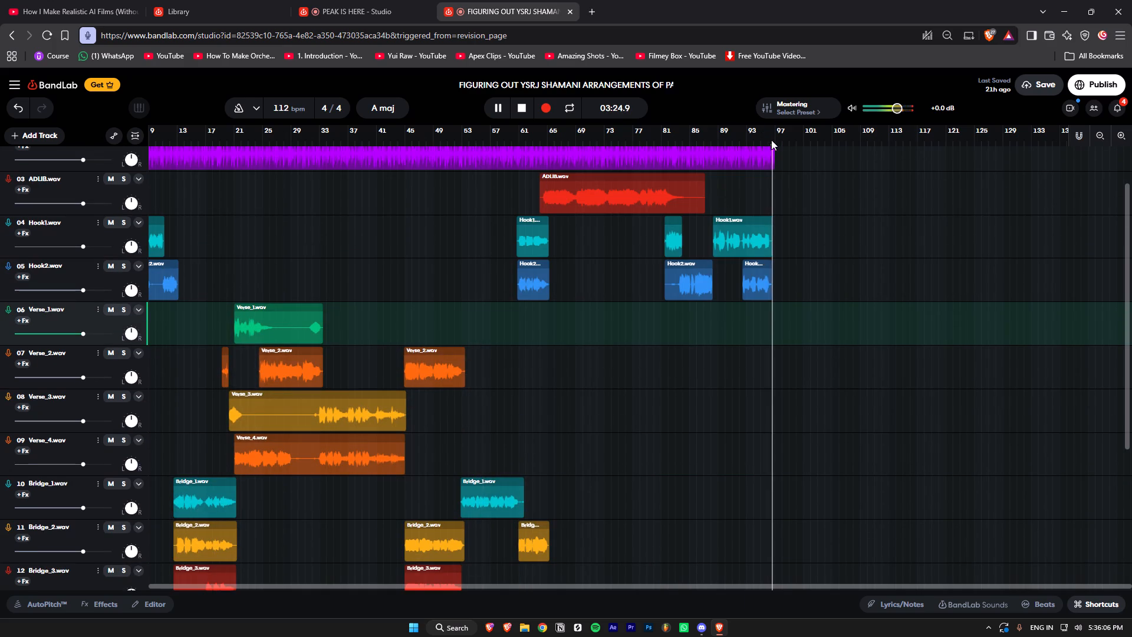
{"action": "left_click_drag", "start_coordinate": [767, 140], "coordinate": [309, 152]}
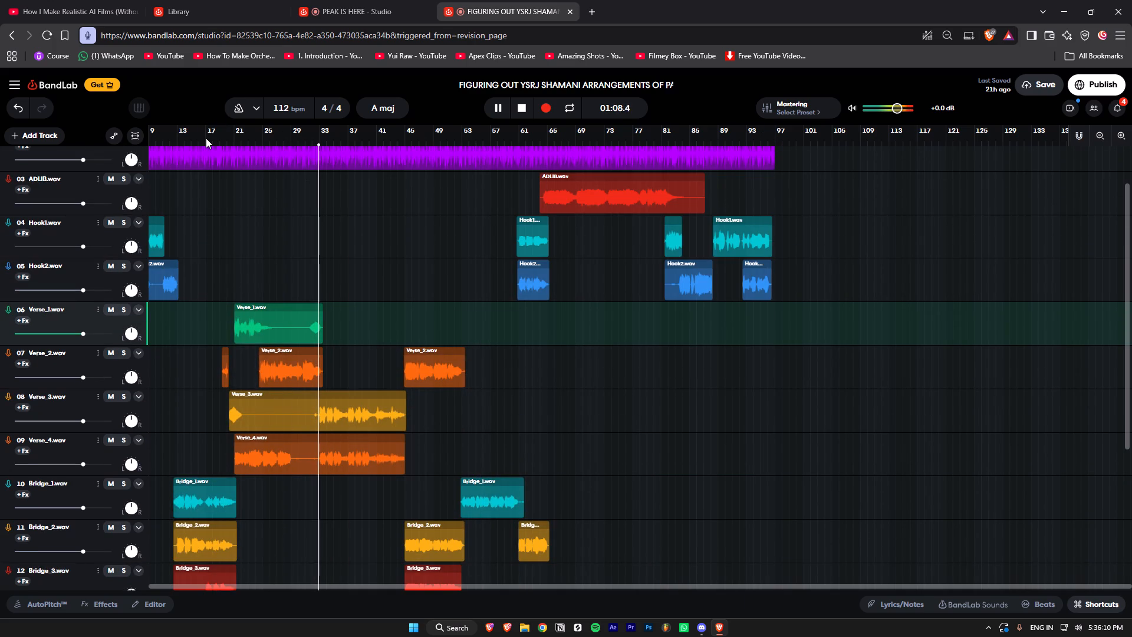
Play from about bar 19, where the short Verse_2 clip begins, and stop playback.
{"action": "scroll", "coordinate": [225, 295], "scroll_direction": "down", "scroll_amount": 2}
{"action": "left_click_drag", "start_coordinate": [215, 126], "coordinate": [219, 131]}
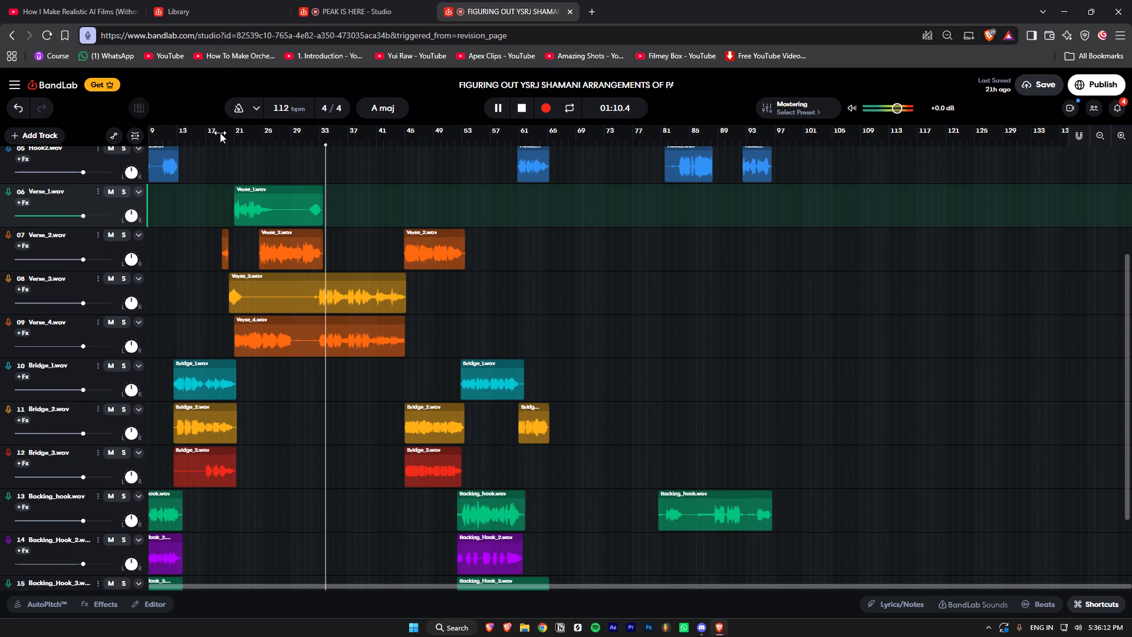
{"action": "left_click", "coordinate": [220, 138]}
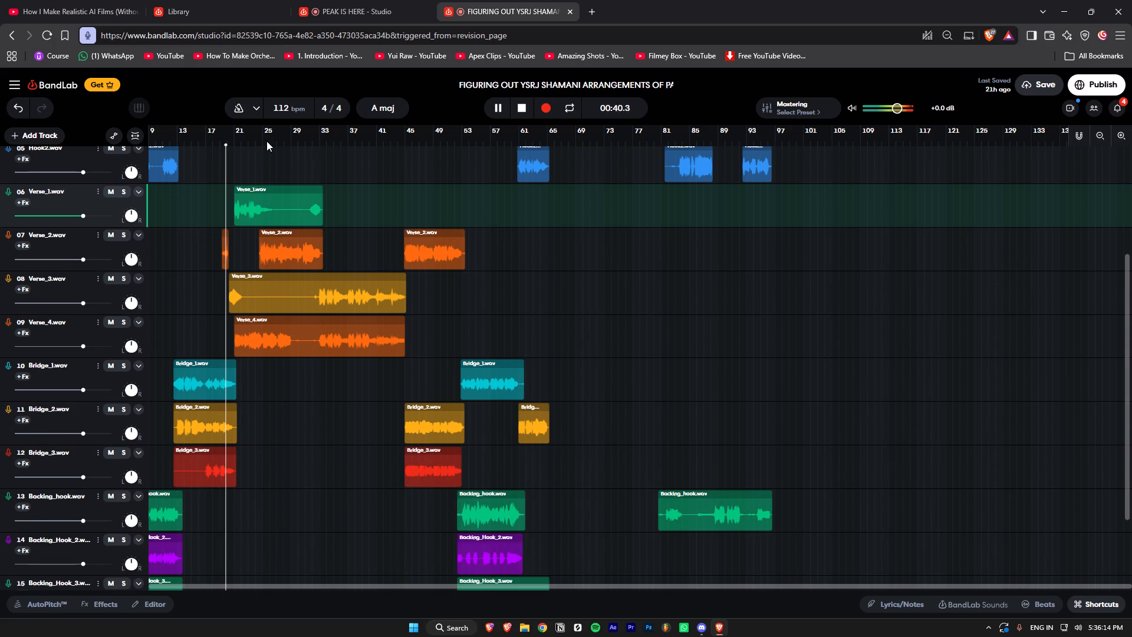
{"action": "key", "text": "space"}
Delete the selection on the Verse_2 track.
{"action": "scroll", "coordinate": [246, 249], "scroll_direction": "up", "scroll_amount": 5, "text": "ctrl"}
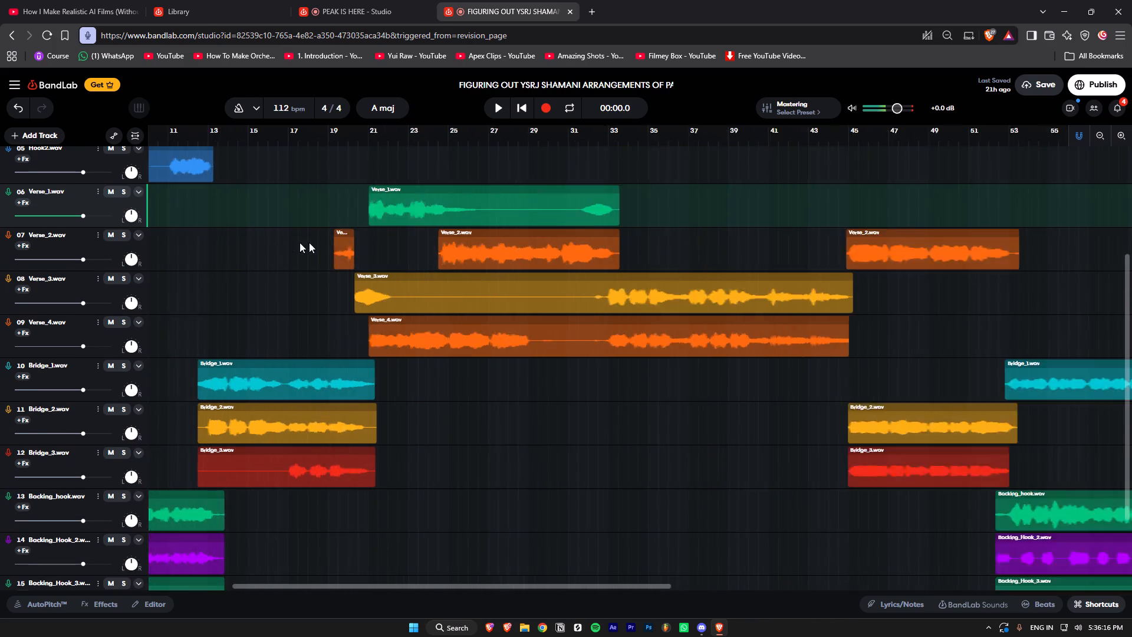
{"action": "left_click", "coordinate": [618, 248]}
{"action": "key", "text": "Delete"}
Play the verse section from about bar 20, just before the Verse_3 clip begins, and stop playback.
{"action": "key", "text": "space"}
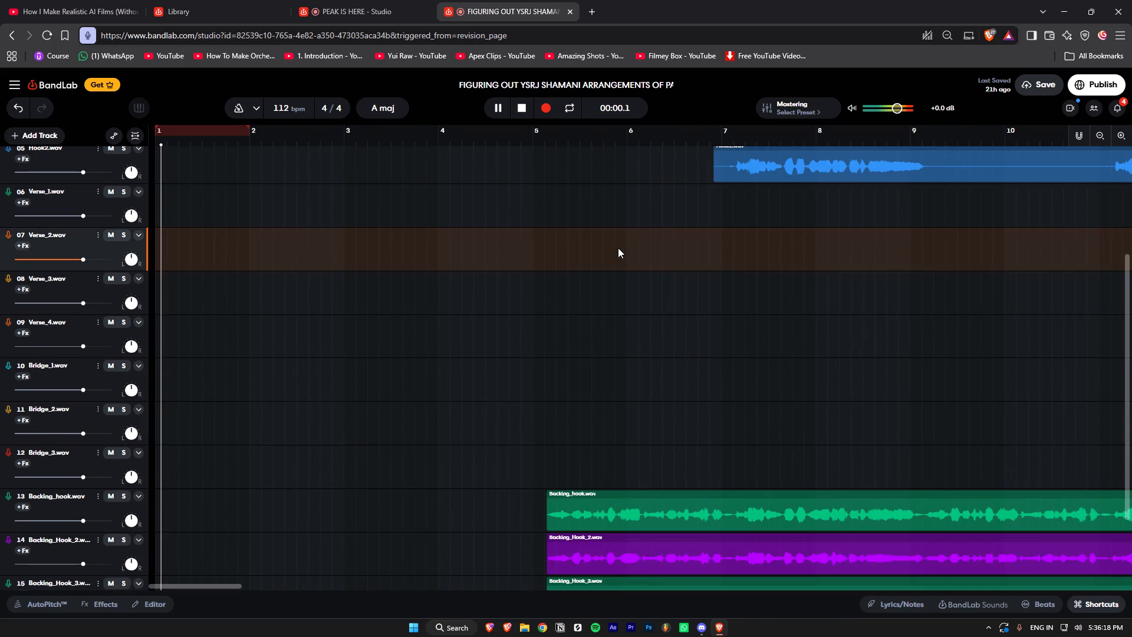
{"action": "scroll", "coordinate": [548, 271], "scroll_direction": "down", "scroll_amount": 5, "text": "ctrl"}
{"action": "scroll", "coordinate": [287, 282], "scroll_direction": "up", "scroll_amount": 1, "text": "ctrl"}
{"action": "left_click", "coordinate": [370, 133]}
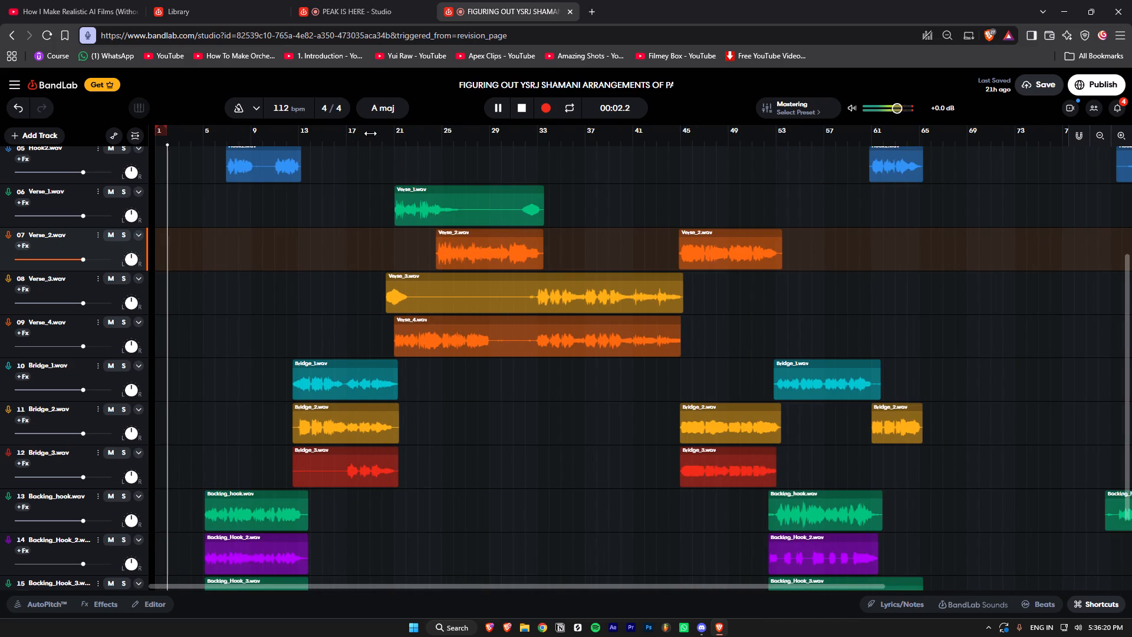
{"action": "left_click", "coordinate": [377, 141]}
{"action": "scroll", "coordinate": [406, 187], "scroll_direction": "up", "scroll_amount": 2, "text": "ctrl"}
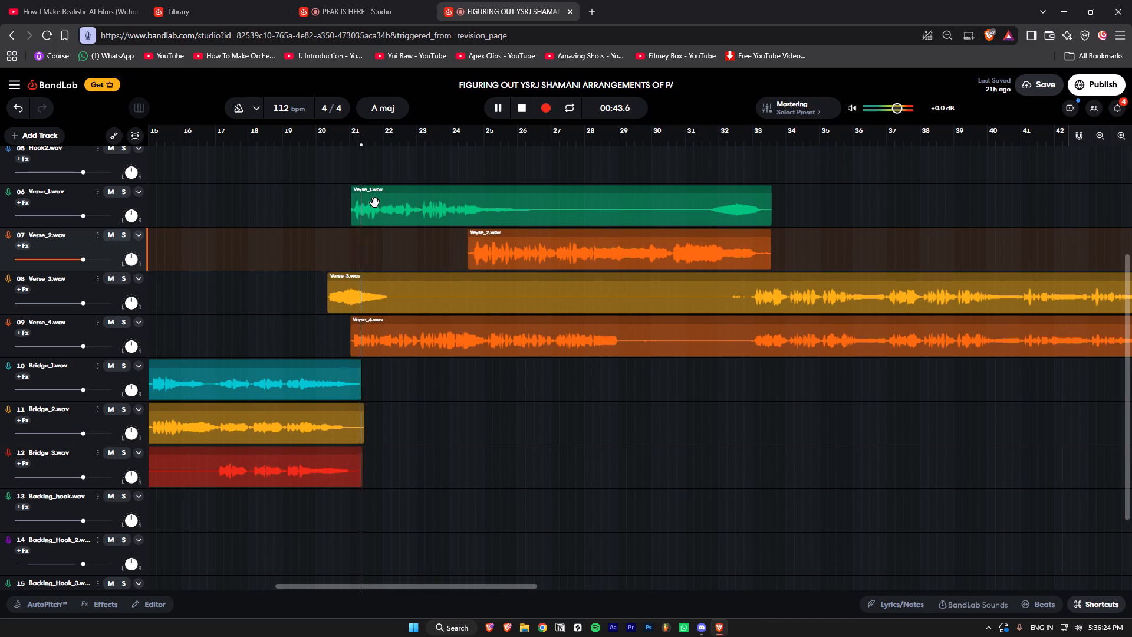
{"action": "scroll", "coordinate": [385, 211], "scroll_direction": "down", "scroll_amount": 2, "text": "ctrl"}
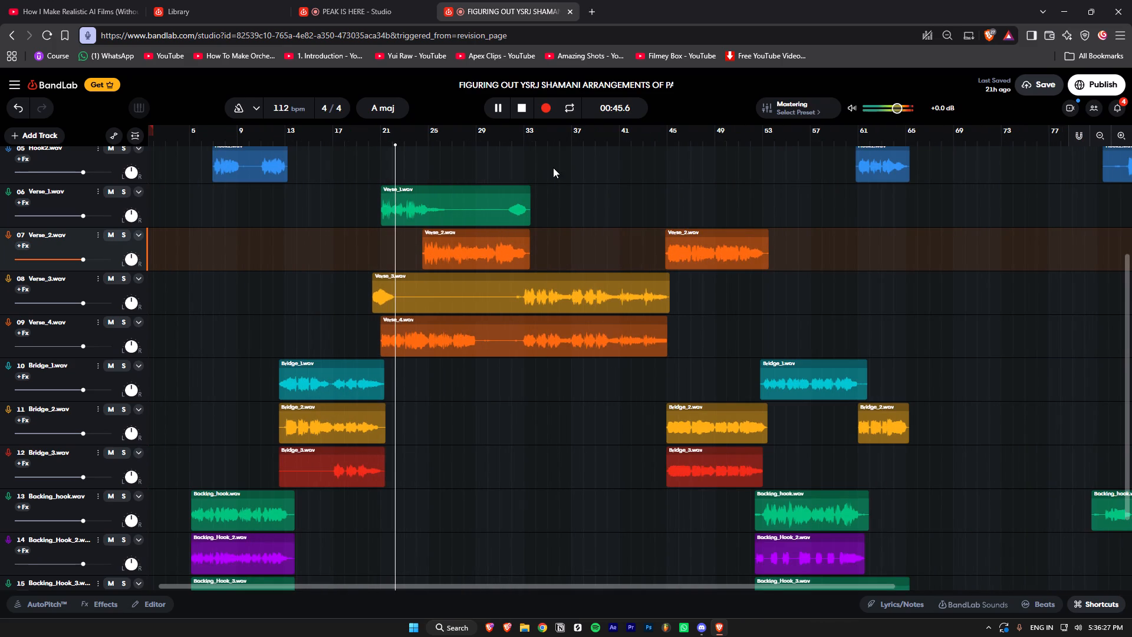
{"action": "key", "text": "space"}
Split the Verse_3 and Verse_4 clips just before bar 33, where their second vocal part begins.
{"action": "left_click", "coordinate": [544, 132]}
{"action": "left_click", "coordinate": [533, 129]}
{"action": "left_click", "coordinate": [547, 134]}
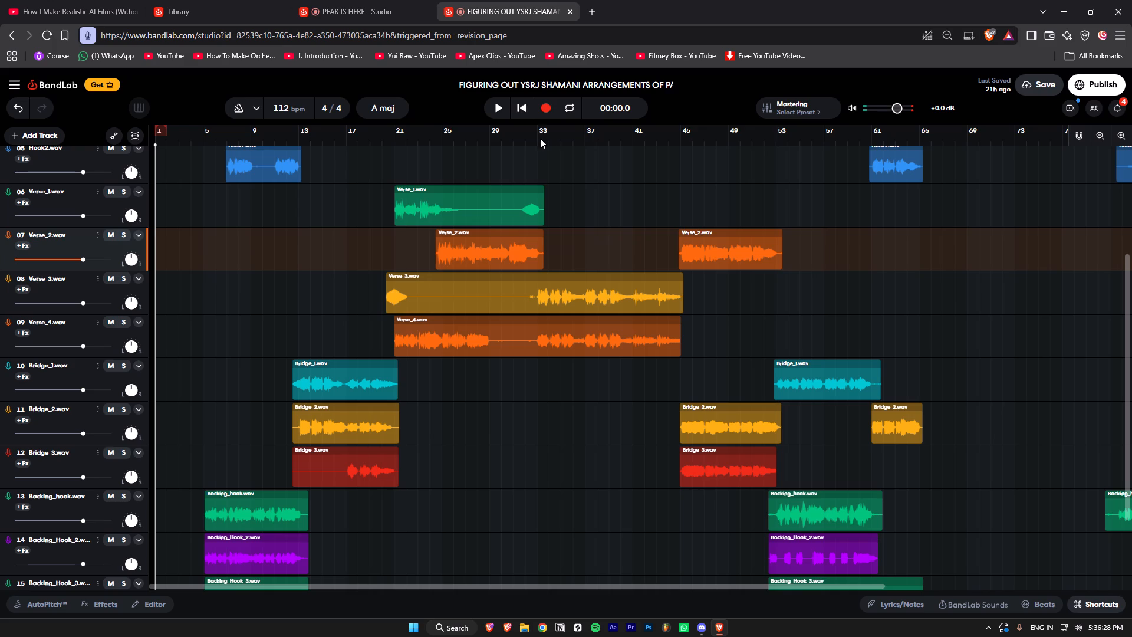
{"action": "left_click", "coordinate": [539, 139]}
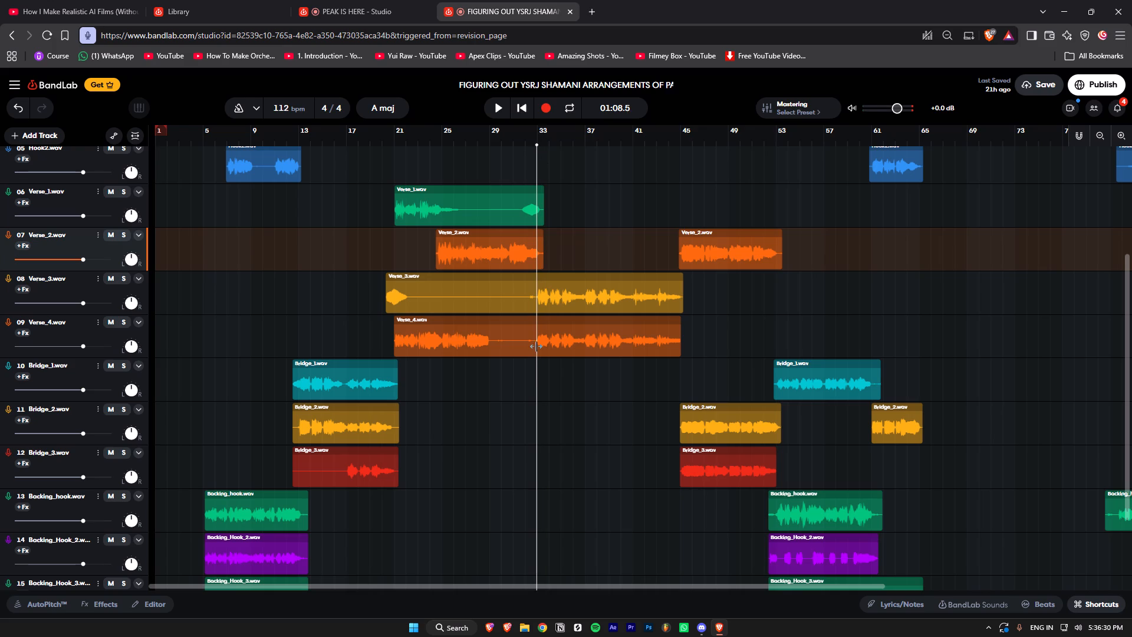
{"action": "scroll", "coordinate": [536, 339], "scroll_direction": "up", "scroll_amount": 2, "text": "ctrl"}
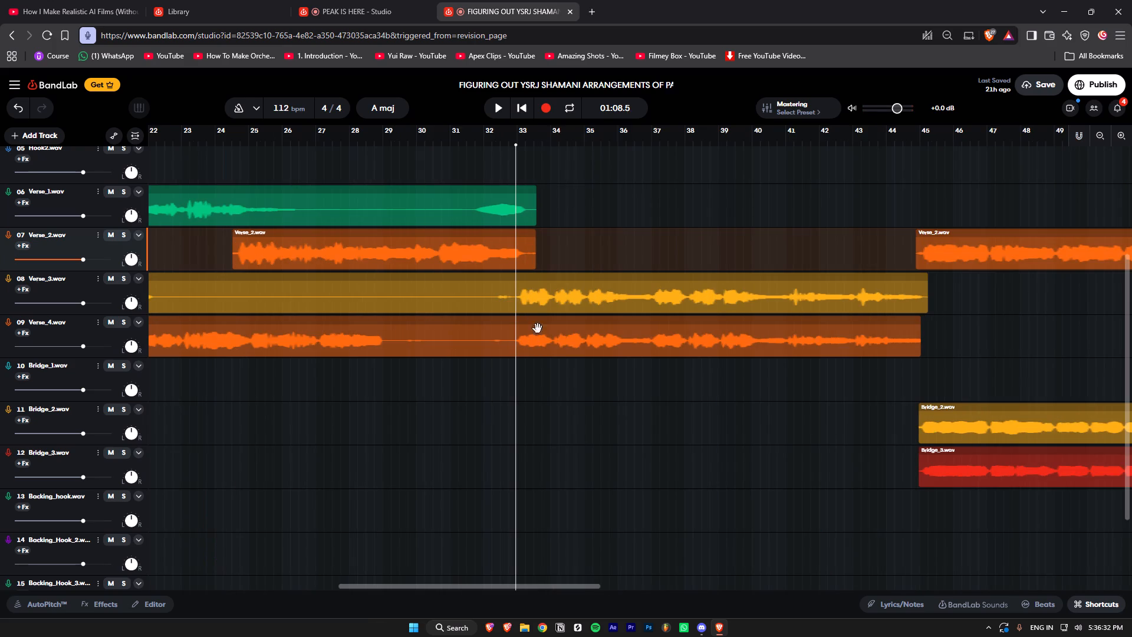
{"action": "scroll", "coordinate": [523, 316], "scroll_direction": "up", "scroll_amount": 1, "text": "ctrl"}
{"action": "left_click", "coordinate": [523, 306], "text": "ctrl+shift"}
{"action": "left_click", "coordinate": [524, 330], "text": "ctrl+shift"}
{"action": "key", "text": "s"}
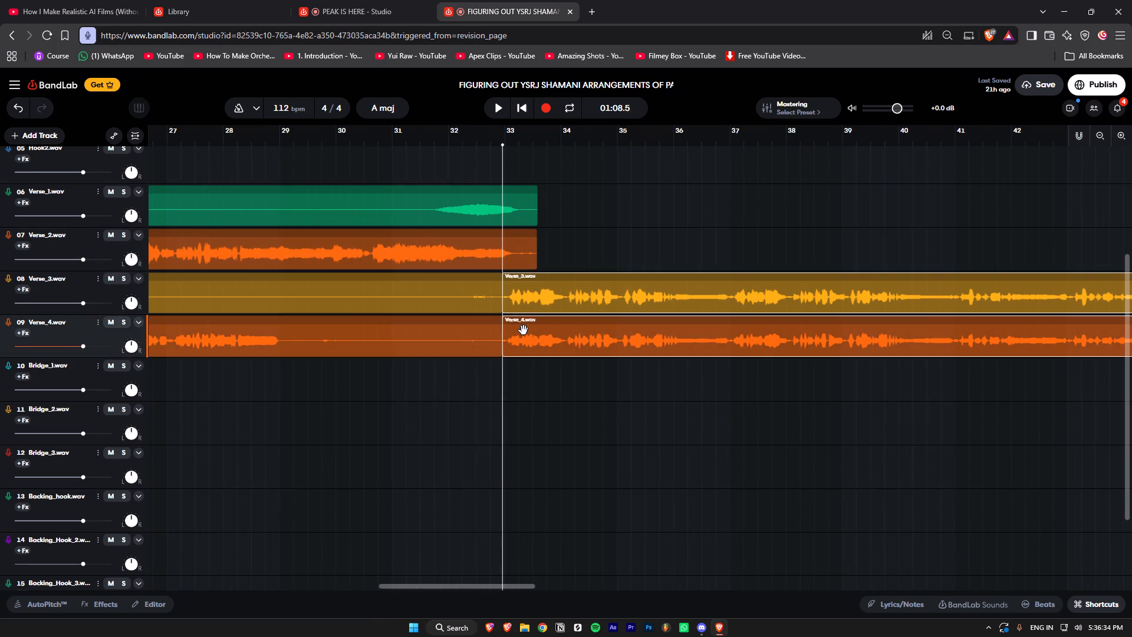
Move the first parts of the Verse_3 and Verse_4 clips together so they start at about bar 73.
{"action": "scroll", "coordinate": [524, 331], "scroll_direction": "down", "scroll_amount": 3, "text": "ctrl"}
{"action": "left_click", "coordinate": [458, 320]}
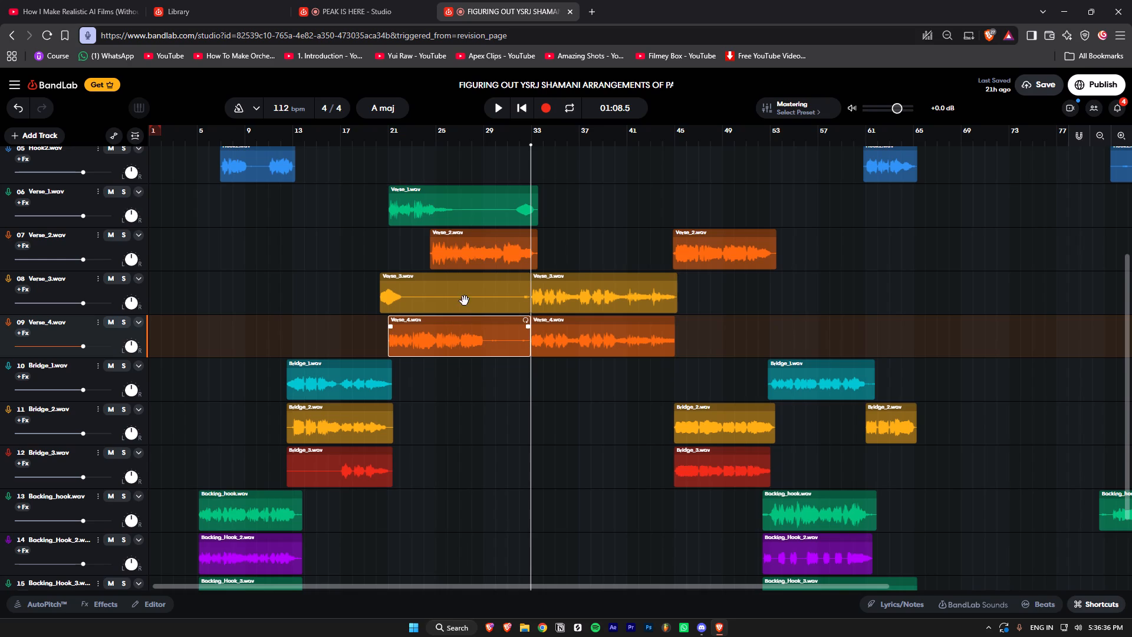
{"action": "left_click", "coordinate": [465, 301], "text": "ctrl+shift"}
{"action": "left_click_drag", "start_coordinate": [465, 301], "coordinate": [950, 297]}
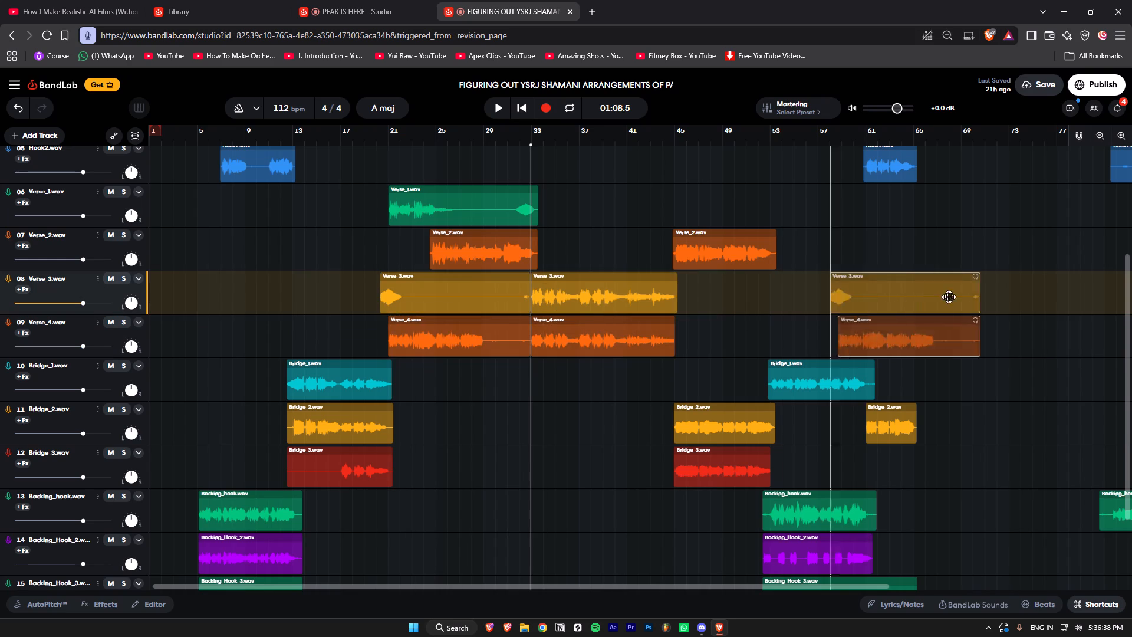
{"action": "left_click_drag", "start_coordinate": [950, 297], "coordinate": [1097, 288]}
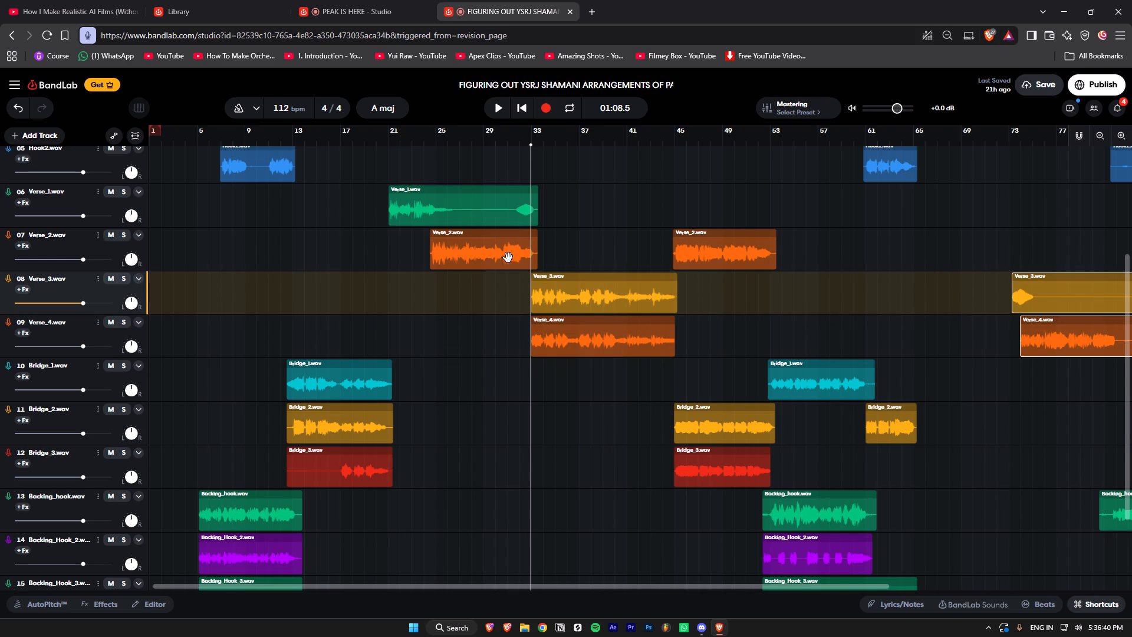
Move the Verse_1 clip and the first Verse_2 clip together so Verse_1 starts at about bar 75.
{"action": "scroll", "coordinate": [548, 265], "scroll_direction": "down", "scroll_amount": 1, "text": "ctrl"}
{"action": "left_click", "coordinate": [349, 243], "text": "ctrl"}
{"action": "left_click", "coordinate": [336, 211], "text": "ctrl+shift"}
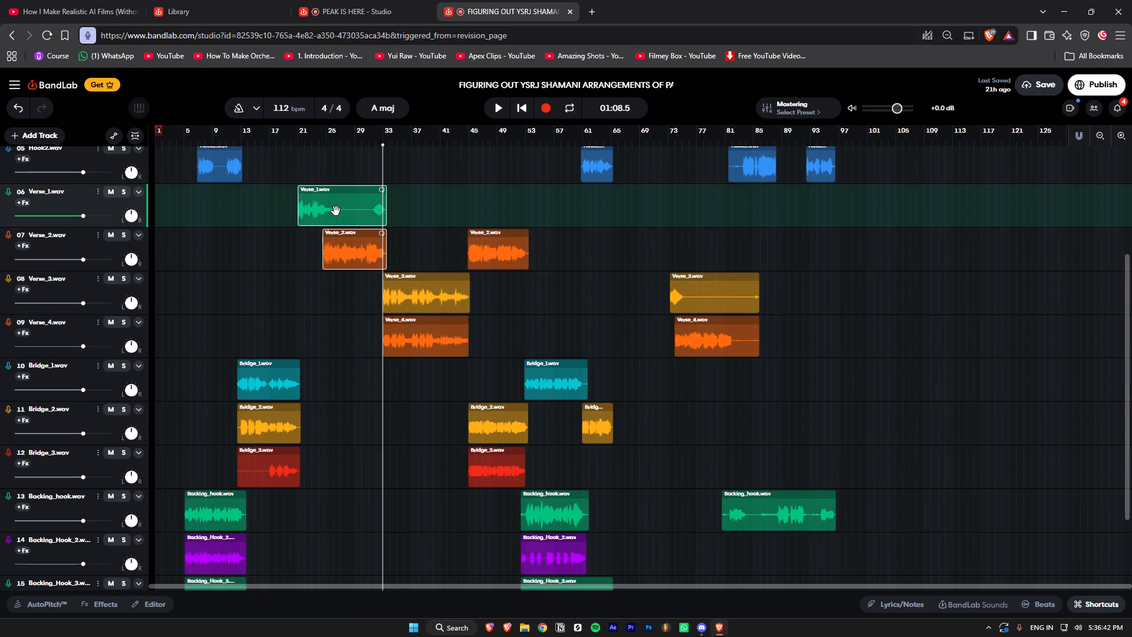
{"action": "left_click_drag", "start_coordinate": [336, 211], "coordinate": [722, 222]}
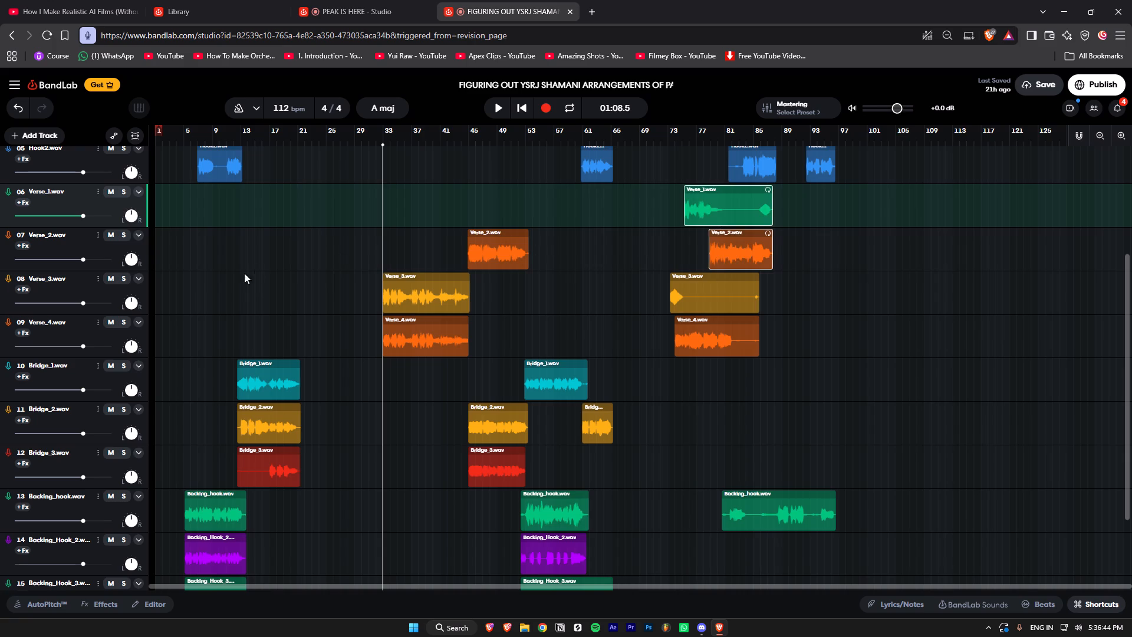
Move the four set-aside Verse_1 to Verse_4 clips past the arrangement's end, with Verse_3 starting at about bar 168.
{"action": "scroll", "coordinate": [199, 313], "scroll_direction": "up", "scroll_amount": 2, "text": "ctrl"}
{"action": "scroll", "coordinate": [681, 330], "scroll_direction": "down", "scroll_amount": 3, "text": "ctrl"}
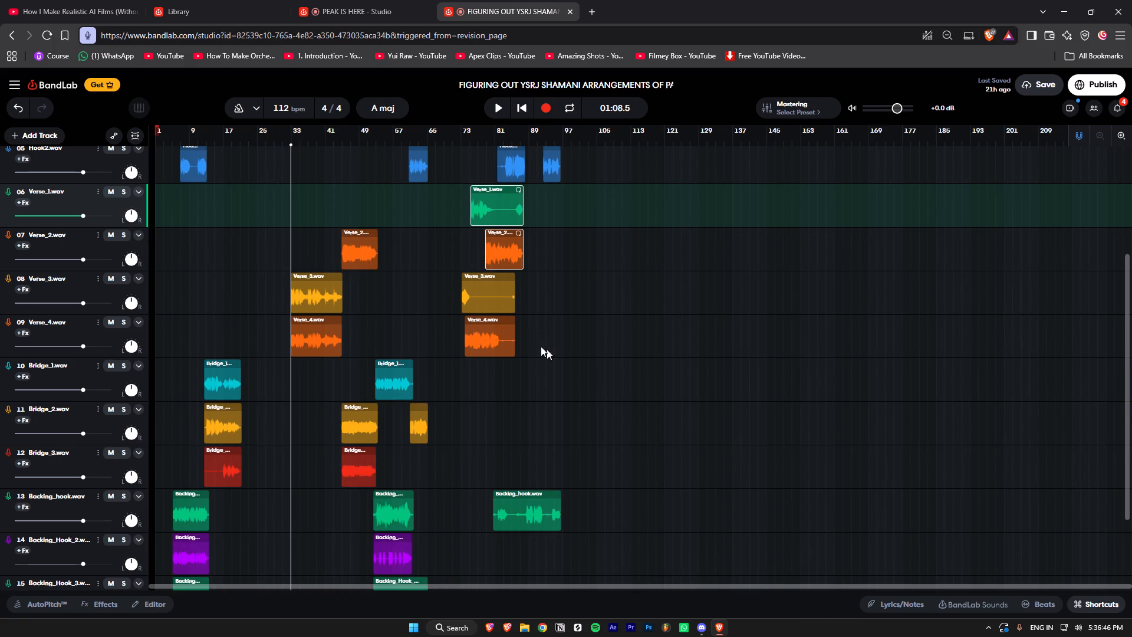
{"action": "left_click", "coordinate": [493, 305], "text": "ctrl+shift"}
{"action": "left_click", "coordinate": [496, 336], "text": "ctrl+shift"}
{"action": "left_click_drag", "start_coordinate": [500, 247], "coordinate": [521, 248]}
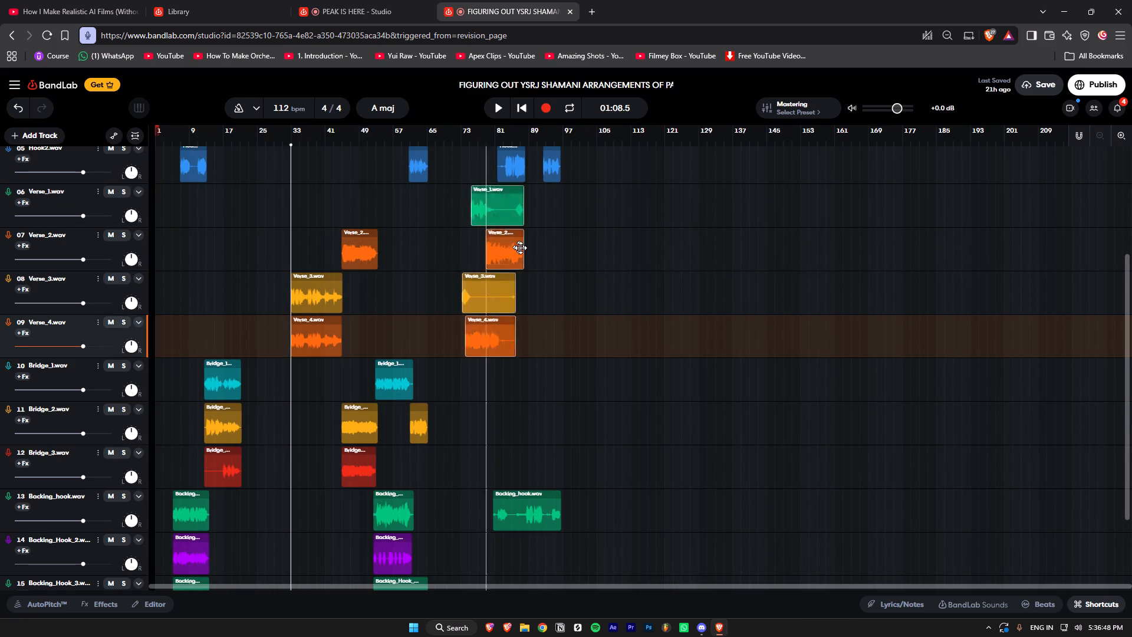
{"action": "left_click_drag", "start_coordinate": [521, 248], "coordinate": [910, 258]}
Examine the cleared verse section and the remaining clips down to Backing_hook_4, placing the playhead at about bar 25.
{"action": "scroll", "coordinate": [432, 350], "scroll_direction": "down", "scroll_amount": 1}
{"action": "scroll", "coordinate": [442, 350], "scroll_direction": "up", "scroll_amount": 5}
{"action": "scroll", "coordinate": [447, 349], "scroll_direction": "down", "scroll_amount": 2}
{"action": "scroll", "coordinate": [547, 396], "scroll_direction": "down", "scroll_amount": 2}
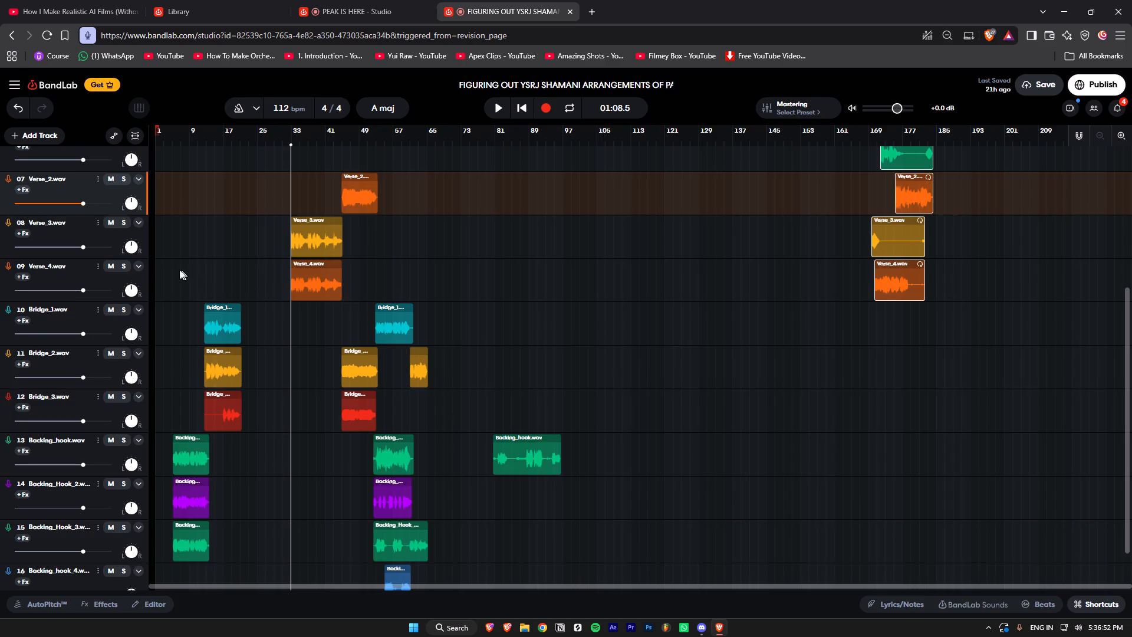
{"action": "scroll", "coordinate": [144, 272], "scroll_direction": "up", "scroll_amount": 3, "text": "ctrl"}
{"action": "scroll", "coordinate": [278, 311], "scroll_direction": "down", "scroll_amount": 9, "text": "ctrl"}
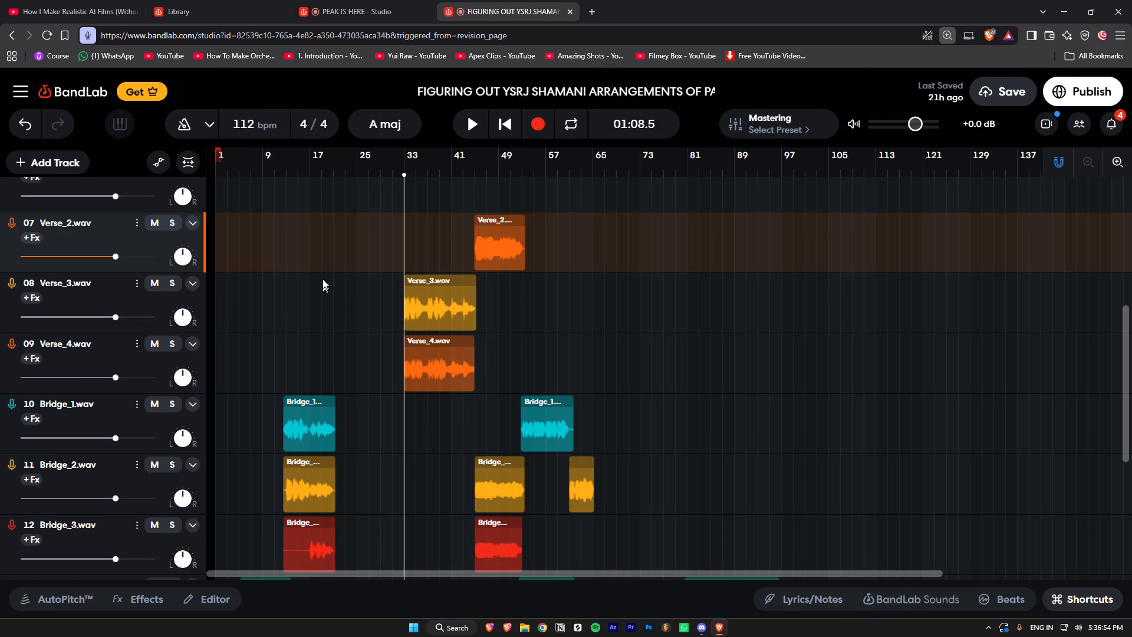
{"action": "scroll", "coordinate": [341, 199], "scroll_direction": "down", "scroll_amount": 5, "text": "ctrl"}
{"action": "left_click", "coordinate": [327, 146], "text": "ctrl"}
{"action": "double_click", "coordinate": [354, 174]}
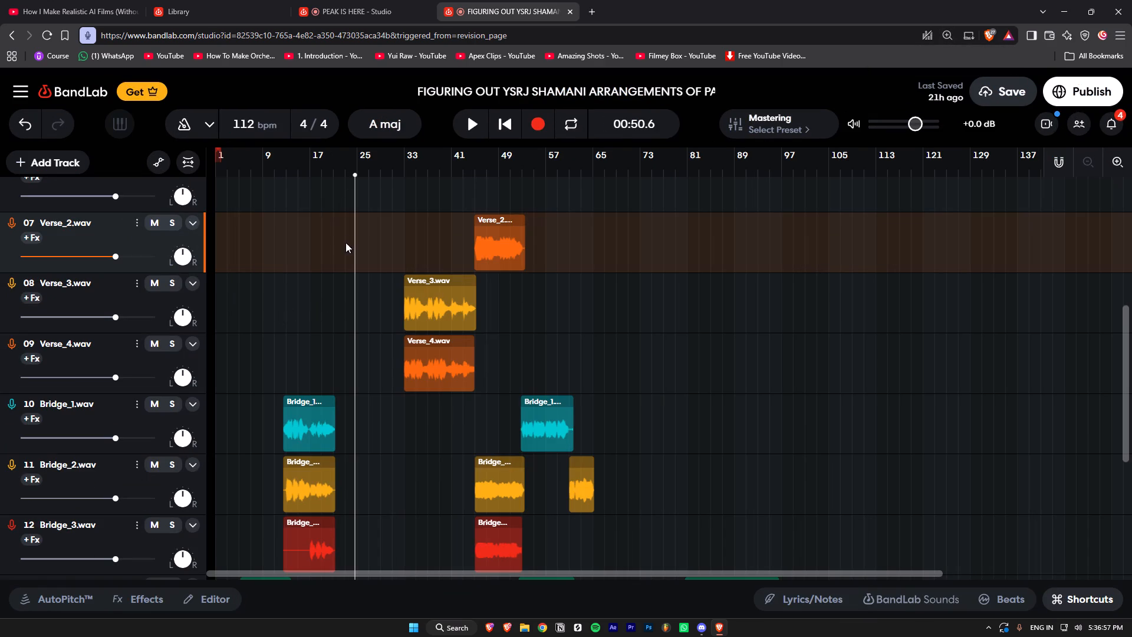
{"action": "scroll", "coordinate": [352, 241], "scroll_direction": "down", "scroll_amount": 4, "text": "ctrl"}
{"action": "left_click", "coordinate": [367, 153], "text": "ctrl"}
{"action": "scroll", "coordinate": [384, 243], "scroll_direction": "down", "scroll_amount": 3, "text": "ctrl"}
{"action": "scroll", "coordinate": [376, 89], "scroll_direction": "down", "scroll_amount": 4, "text": "ctrl"}
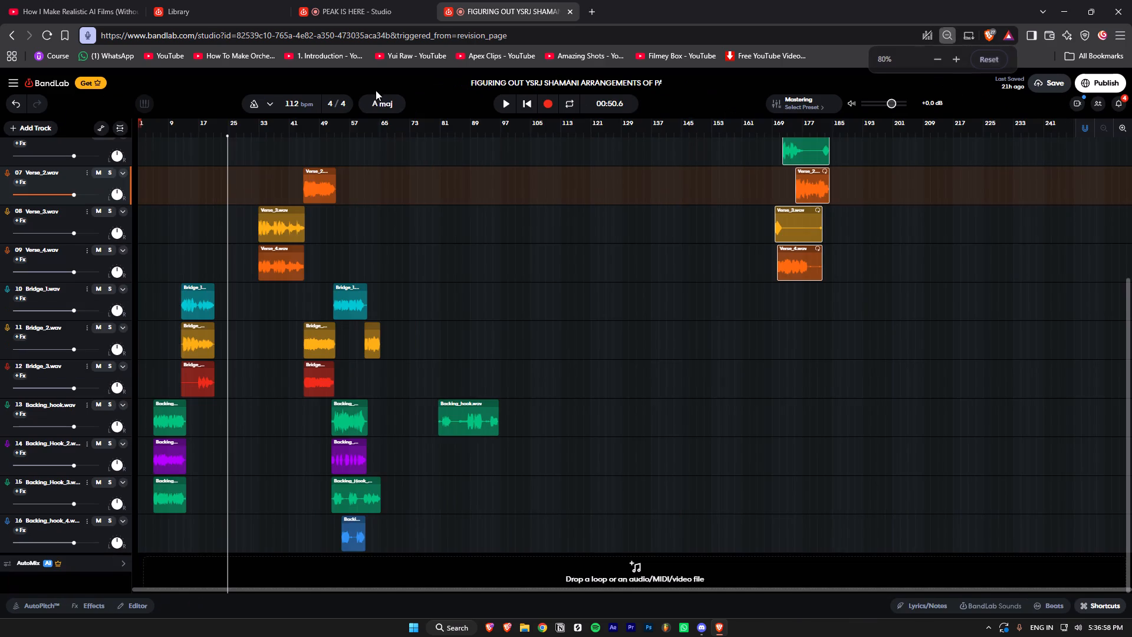
{"action": "scroll", "coordinate": [179, 211], "scroll_direction": "up", "scroll_amount": 3, "text": "ctrl"}
{"action": "scroll", "coordinate": [339, 223], "scroll_direction": "up", "scroll_amount": 2}
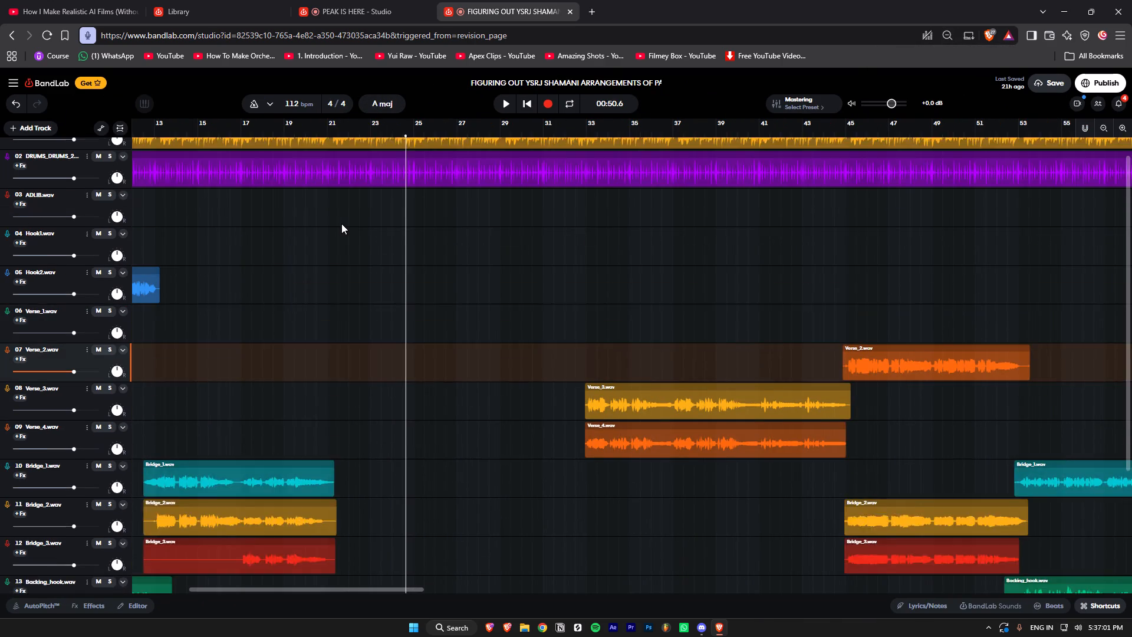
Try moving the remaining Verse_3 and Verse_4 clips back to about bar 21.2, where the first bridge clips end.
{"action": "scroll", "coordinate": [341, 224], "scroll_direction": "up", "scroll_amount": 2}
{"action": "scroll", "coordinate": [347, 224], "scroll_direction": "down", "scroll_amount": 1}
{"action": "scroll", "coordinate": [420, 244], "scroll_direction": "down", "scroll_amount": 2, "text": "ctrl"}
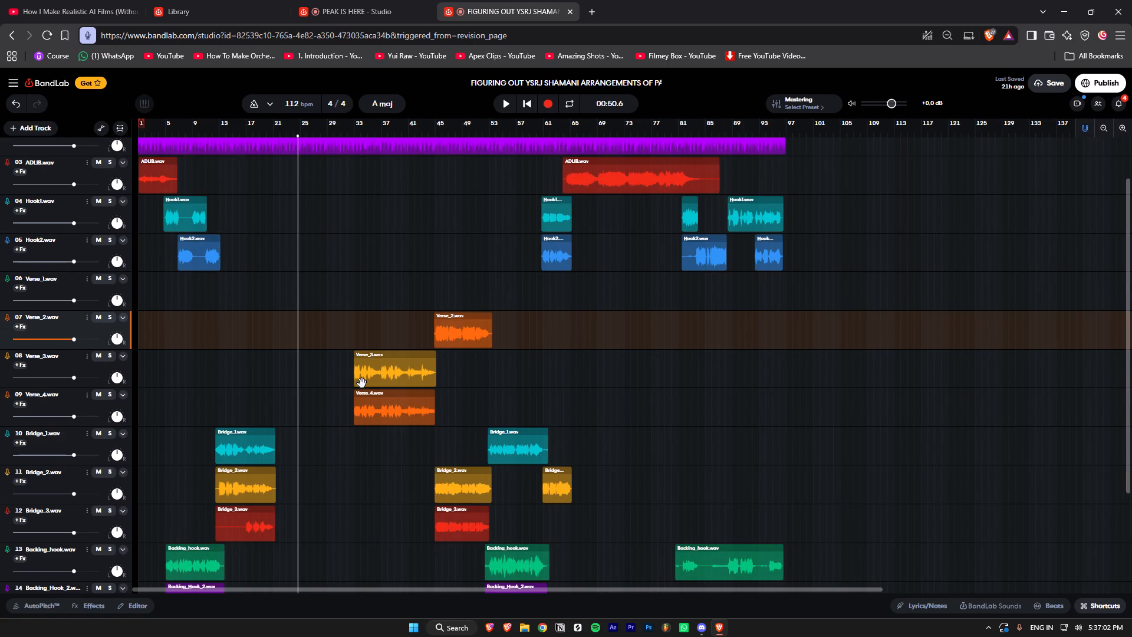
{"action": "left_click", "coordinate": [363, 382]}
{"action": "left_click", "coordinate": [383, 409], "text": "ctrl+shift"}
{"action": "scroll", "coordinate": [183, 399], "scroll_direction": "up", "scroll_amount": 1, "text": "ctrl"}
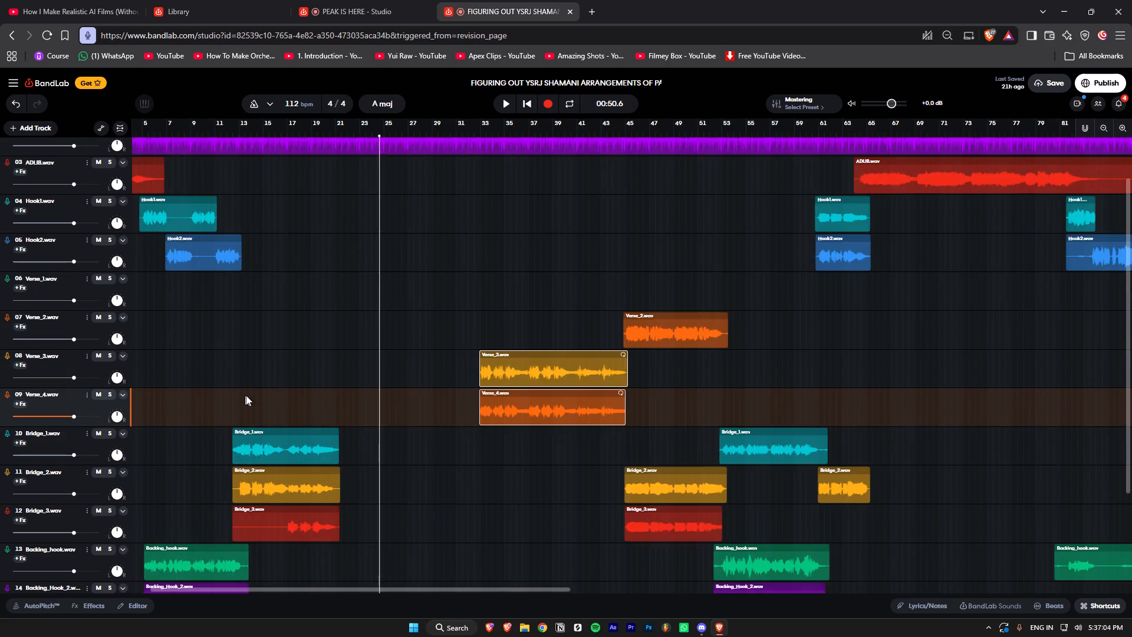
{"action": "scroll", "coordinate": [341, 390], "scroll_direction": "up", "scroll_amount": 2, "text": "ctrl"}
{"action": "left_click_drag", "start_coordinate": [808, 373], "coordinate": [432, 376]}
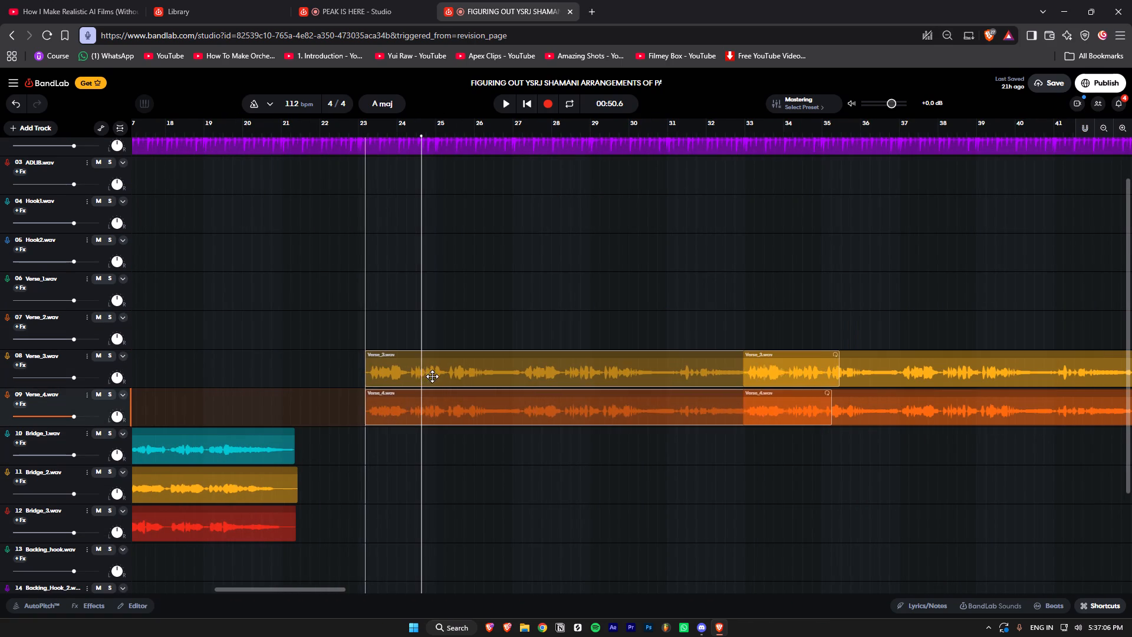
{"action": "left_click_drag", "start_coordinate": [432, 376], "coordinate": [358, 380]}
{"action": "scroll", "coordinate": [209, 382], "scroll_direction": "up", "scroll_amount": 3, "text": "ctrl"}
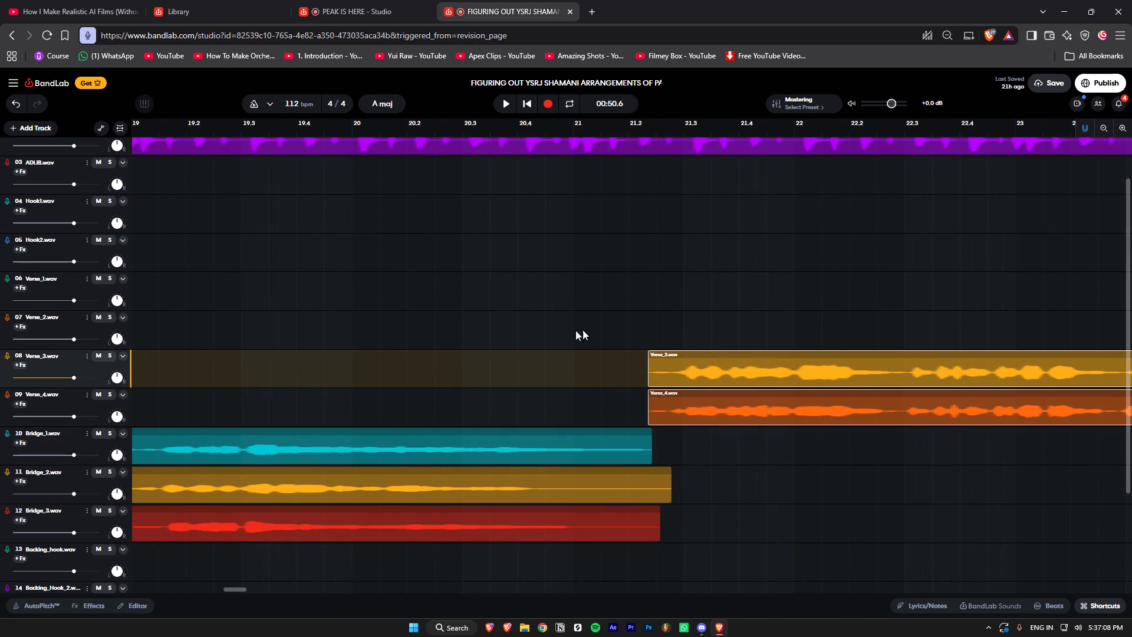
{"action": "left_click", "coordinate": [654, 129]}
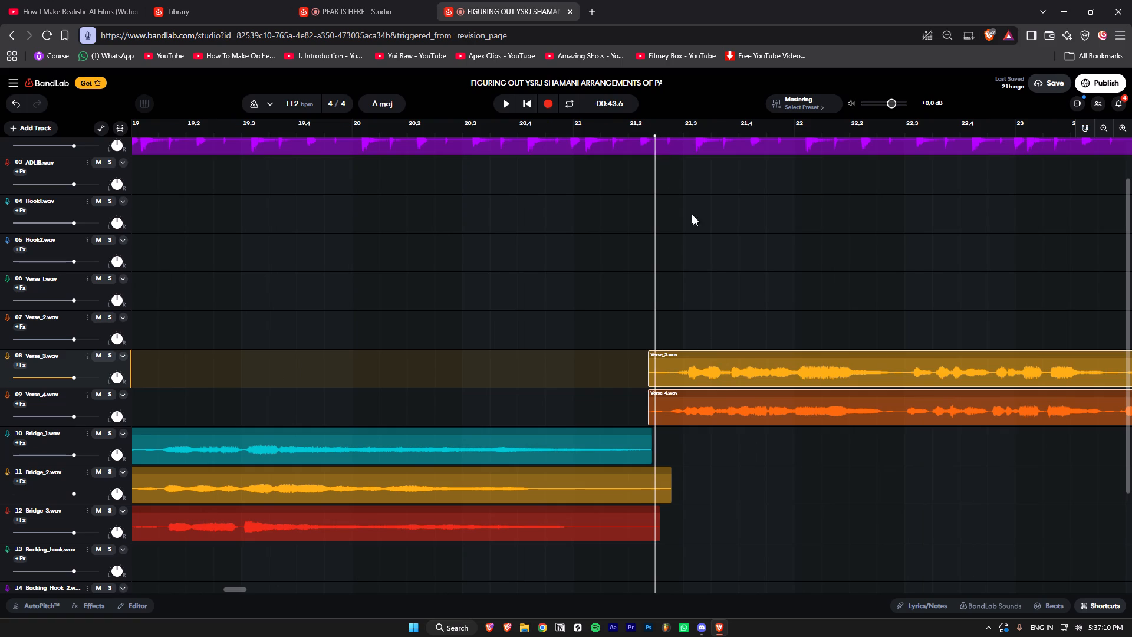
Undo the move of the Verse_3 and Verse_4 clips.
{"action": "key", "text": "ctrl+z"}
Examine the start of the Verse_3 and Verse_4 clips closely, placing the playhead at the vocal onset just after bar 33.
{"action": "scroll", "coordinate": [682, 284], "scroll_direction": "down", "scroll_amount": 6, "text": "ctrl"}
{"action": "scroll", "coordinate": [302, 344], "scroll_direction": "up", "scroll_amount": 2, "text": "ctrl"}
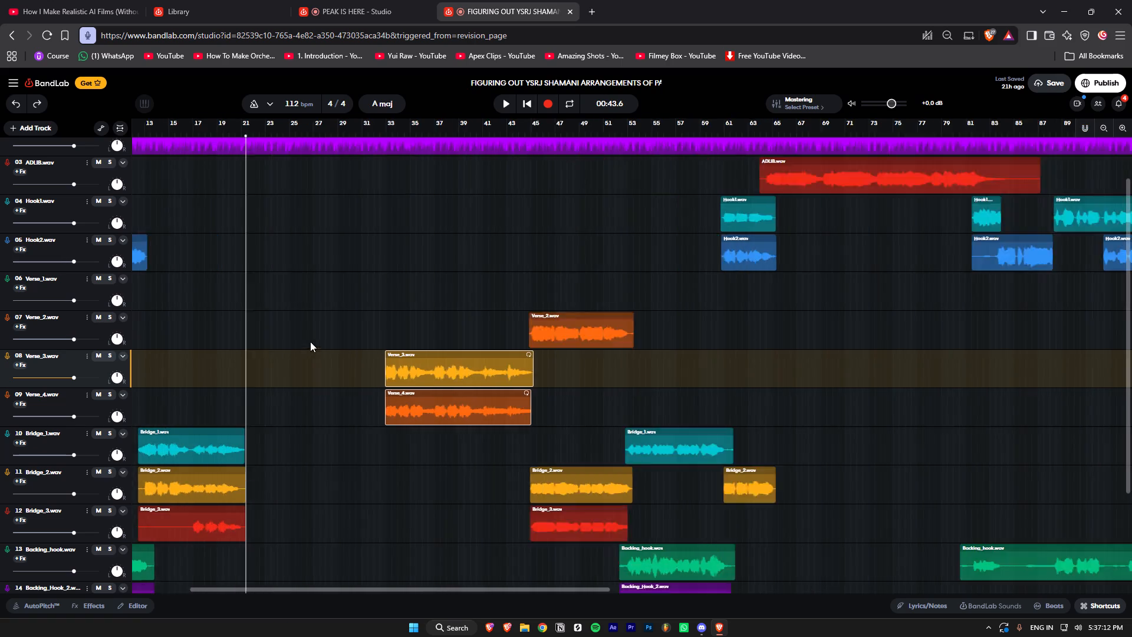
{"action": "scroll", "coordinate": [310, 342], "scroll_direction": "up", "scroll_amount": 1, "text": "ctrl"}
{"action": "scroll", "coordinate": [504, 334], "scroll_direction": "up", "scroll_amount": 1, "text": "ctrl"}
{"action": "scroll", "coordinate": [551, 331], "scroll_direction": "up", "scroll_amount": 3, "text": "ctrl"}
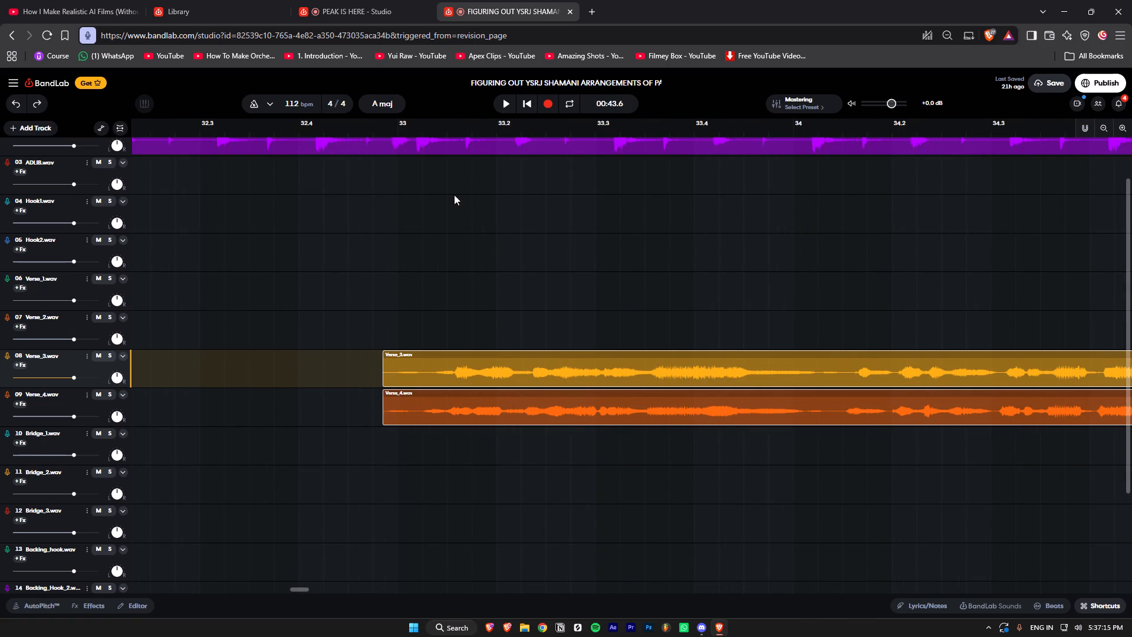
{"action": "left_click_drag", "start_coordinate": [465, 130], "coordinate": [453, 129]}
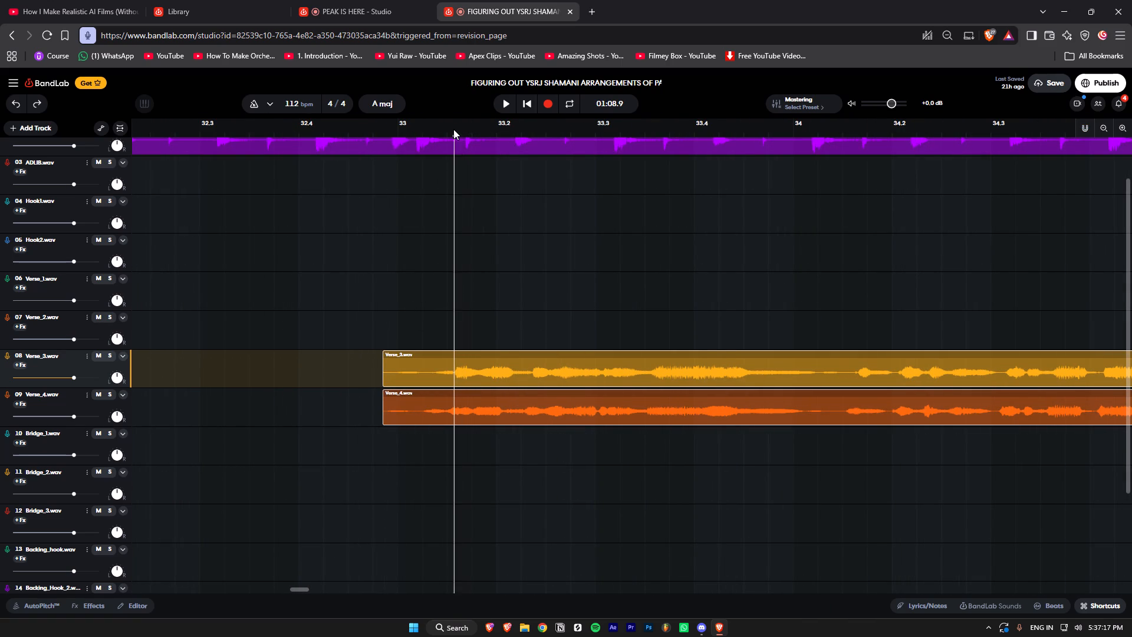
{"action": "left_click_drag", "start_coordinate": [453, 129], "coordinate": [456, 129]}
{"action": "scroll", "coordinate": [439, 346], "scroll_direction": "up", "scroll_amount": 1, "text": "ctrl"}
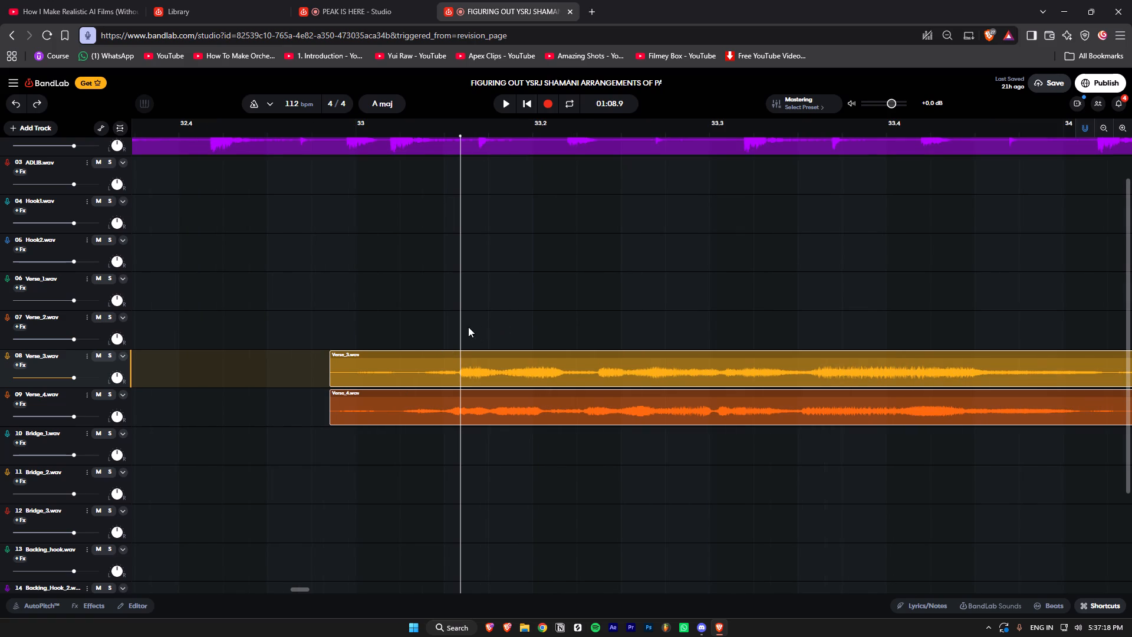
{"action": "scroll", "coordinate": [472, 321], "scroll_direction": "up", "scroll_amount": 1}
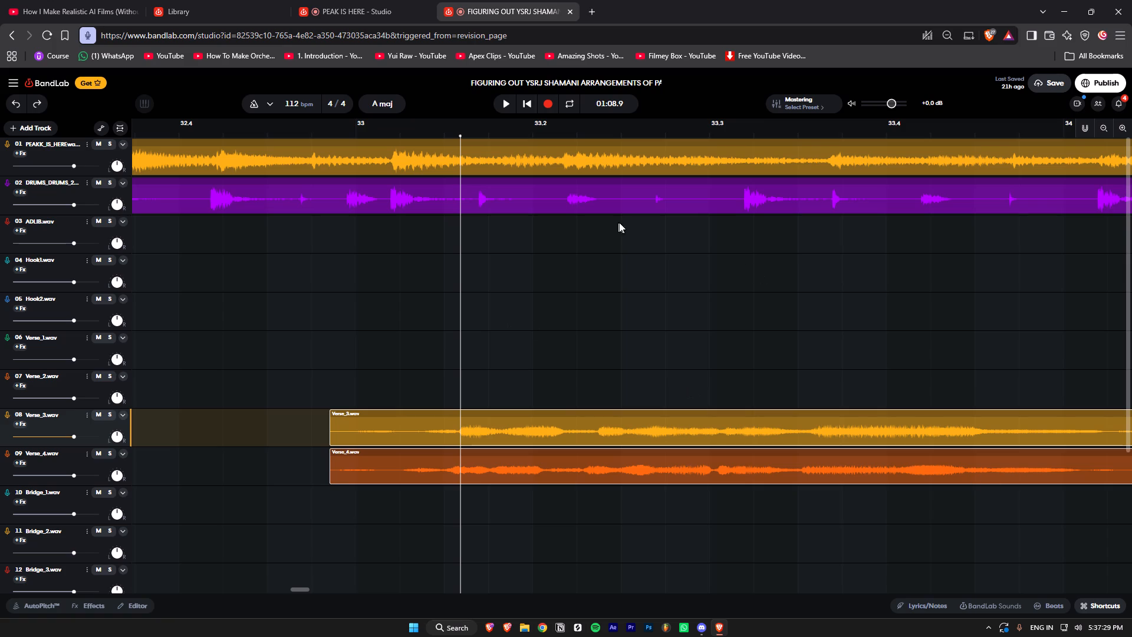
Compare the verse entry with the drum hits, and repeatedly play the mix from just before bar 33.
{"action": "left_click_drag", "start_coordinate": [739, 132], "coordinate": [743, 132]}
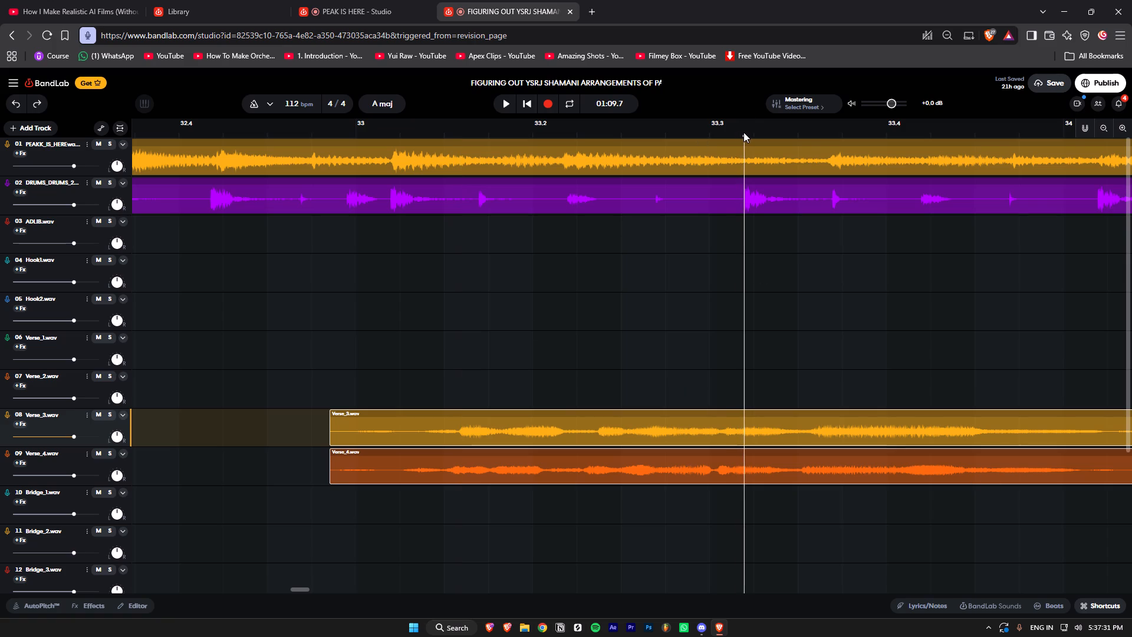
{"action": "left_click_drag", "start_coordinate": [743, 132], "coordinate": [307, 124]}
{"action": "key", "text": "space"}
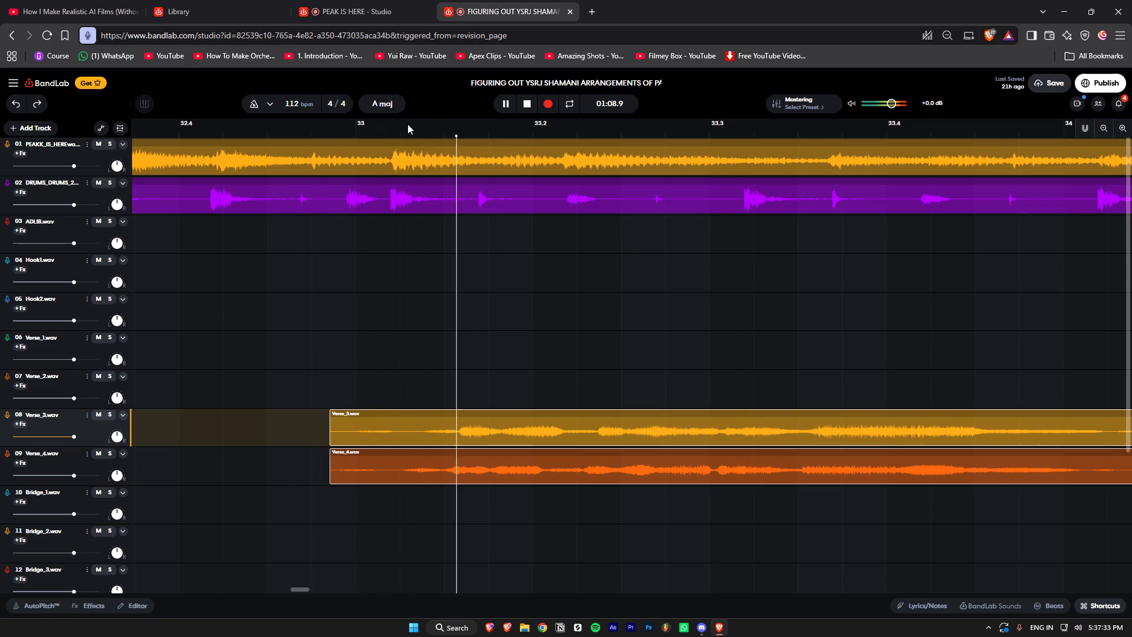
{"action": "key", "text": "space"}
{"action": "key", "text": "space"}
{"action": "key", "text": "space"}
{"action": "key", "text": "space"}
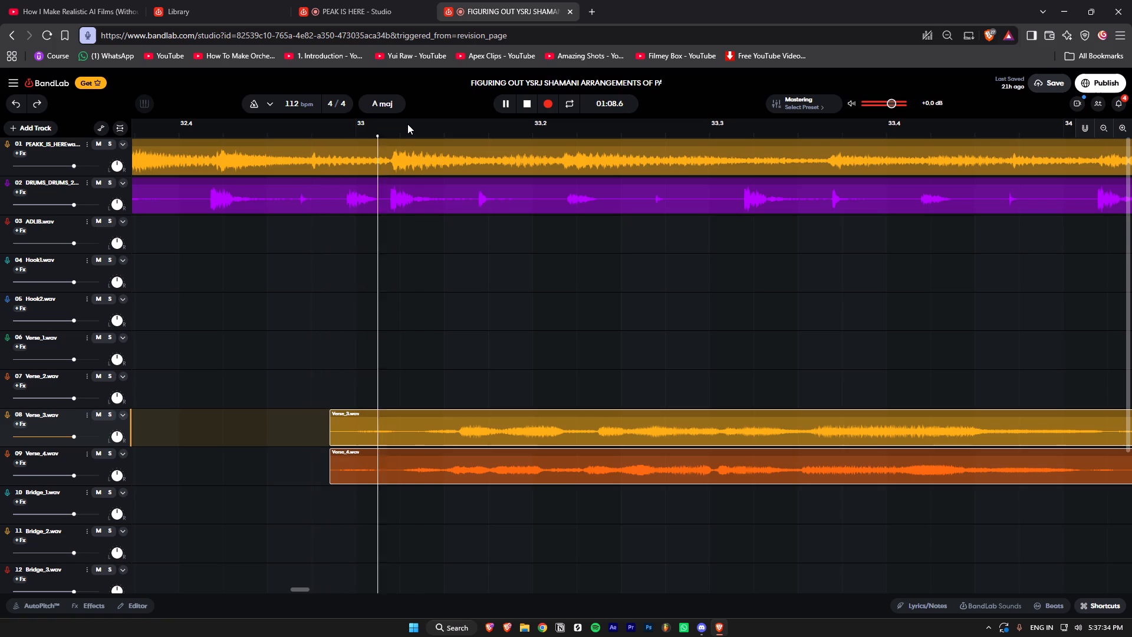
{"action": "key", "text": "space"}
{"action": "scroll", "coordinate": [508, 152], "scroll_direction": "down", "scroll_amount": 2}
{"action": "scroll", "coordinate": [508, 160], "scroll_direction": "down", "scroll_amount": 1, "text": "ctrl"}
{"action": "scroll", "coordinate": [407, 172], "scroll_direction": "up", "scroll_amount": 2}
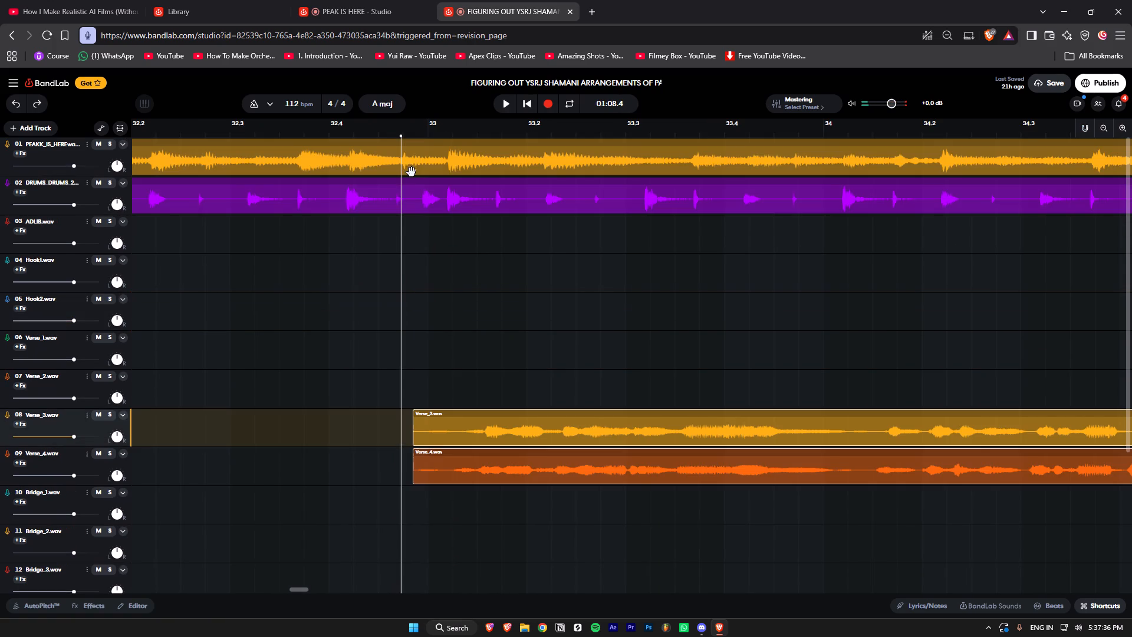
{"action": "key", "text": "space"}
{"action": "key", "text": "space"}
{"action": "scroll", "coordinate": [497, 380], "scroll_direction": "down", "scroll_amount": 1, "text": "ctrl"}
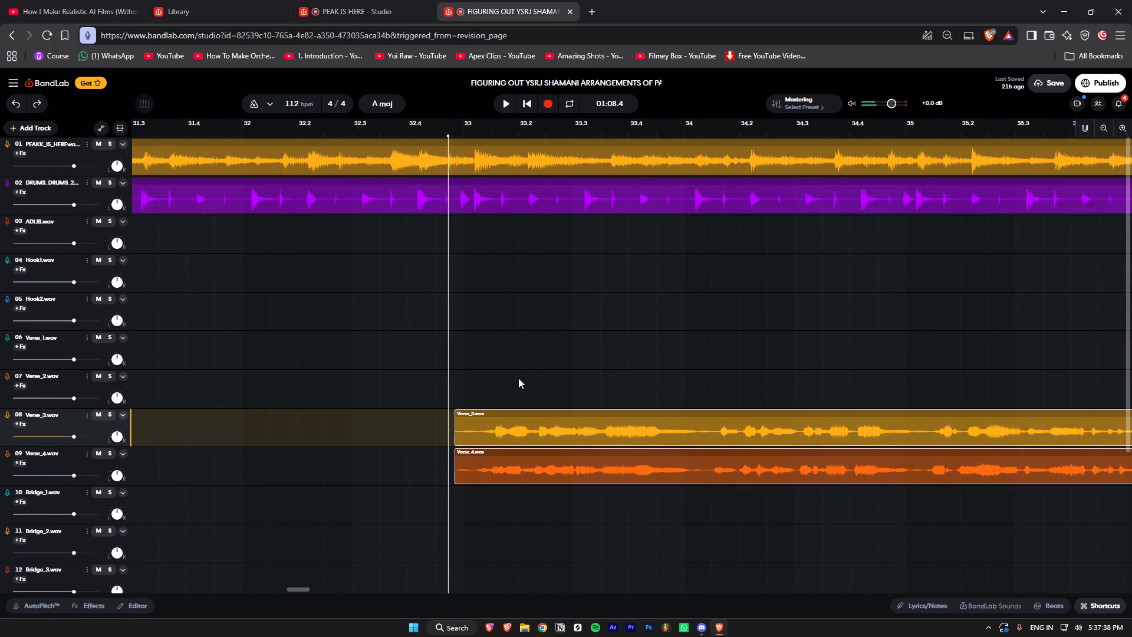
Move the selected Verse_3 and Verse_4 clips back from bar 33 so they start at about bar 22.
{"action": "scroll", "coordinate": [511, 376], "scroll_direction": "down", "scroll_amount": 3}
{"action": "scroll", "coordinate": [545, 357], "scroll_direction": "down", "scroll_amount": 2, "text": "ctrl"}
{"action": "scroll", "coordinate": [347, 291], "scroll_direction": "down", "scroll_amount": 3, "text": "ctrl"}
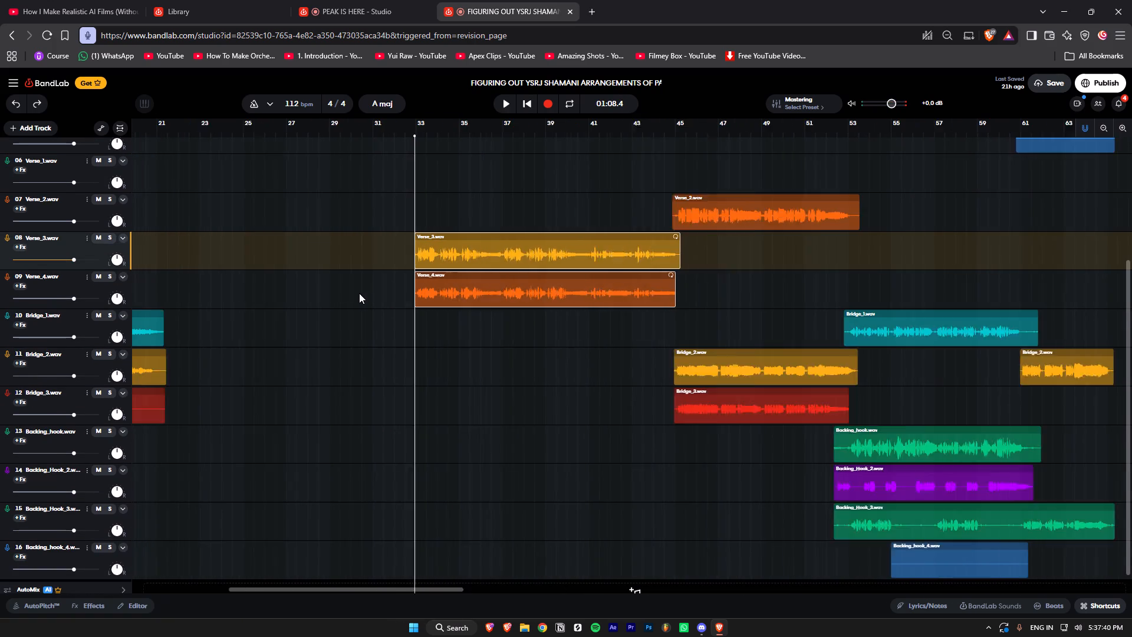
{"action": "left_click_drag", "start_coordinate": [425, 258], "coordinate": [293, 244]}
{"action": "scroll", "coordinate": [225, 247], "scroll_direction": "up", "scroll_amount": 4, "text": "ctrl"}
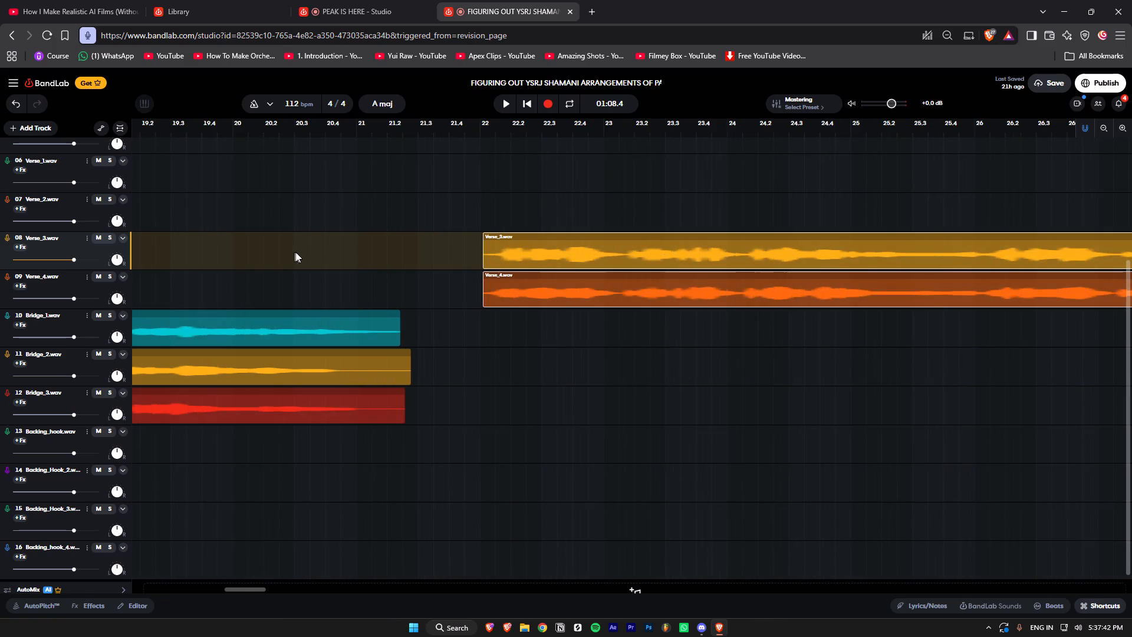
Set the playhead to 00:43.7 near the first bridge clips' end and move the Verse_3 and Verse_4 clips to start just before it.
{"action": "left_click", "coordinate": [406, 125]}
{"action": "scroll", "coordinate": [413, 174], "scroll_direction": "up", "scroll_amount": 4}
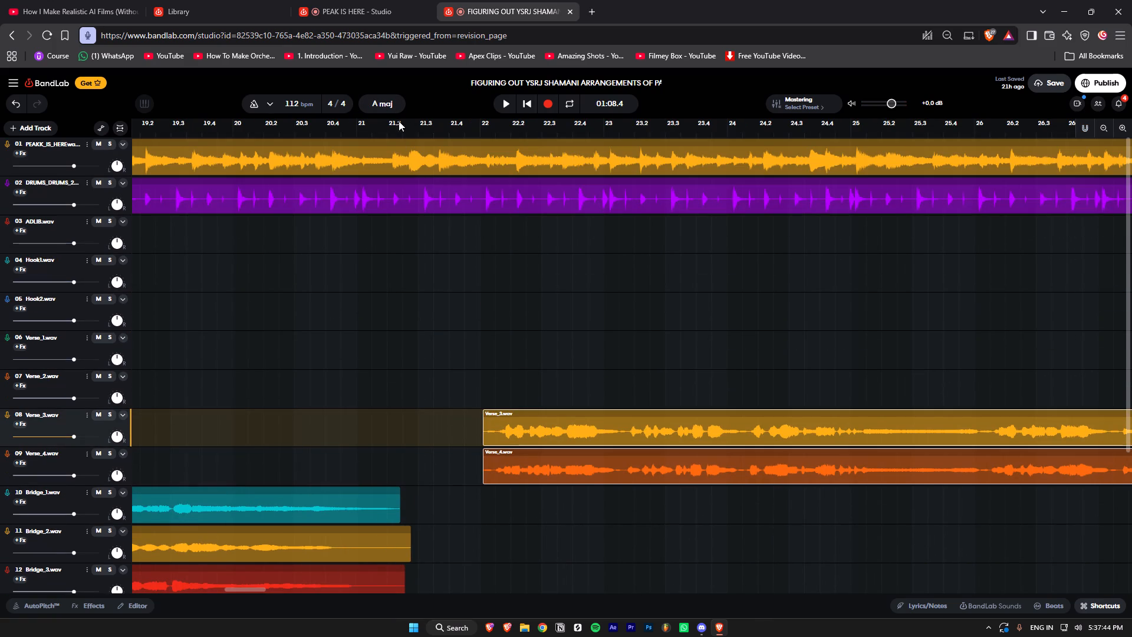
{"action": "left_click", "coordinate": [399, 121]}
{"action": "left_click", "coordinate": [406, 135]}
{"action": "left_click_drag", "start_coordinate": [561, 418], "coordinate": [494, 418]}
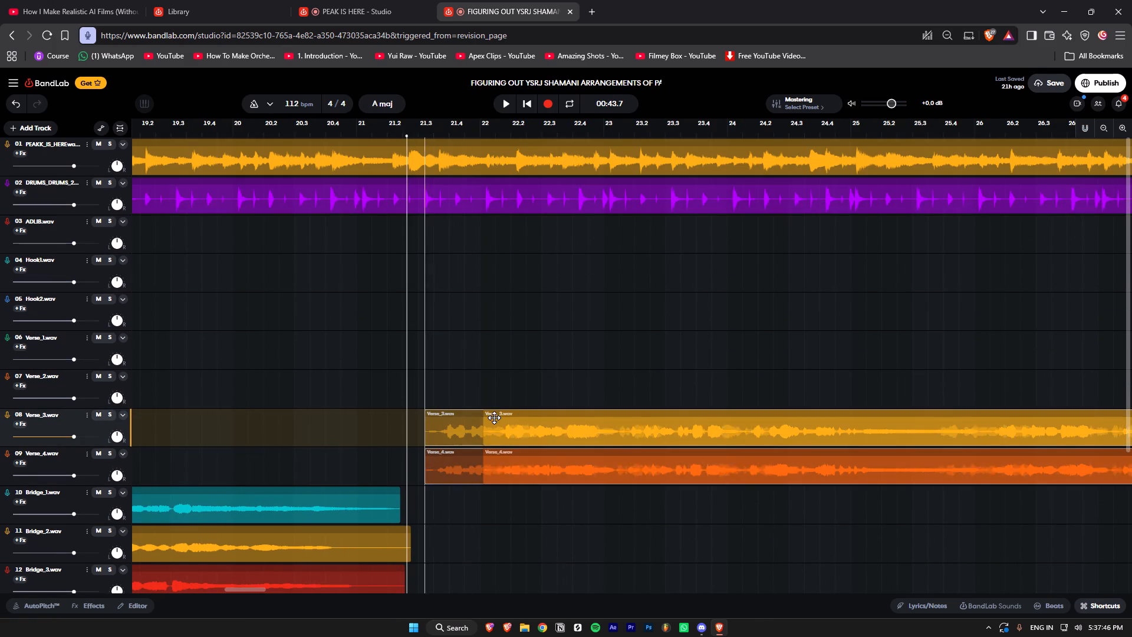
{"action": "left_click_drag", "start_coordinate": [494, 418], "coordinate": [474, 419]}
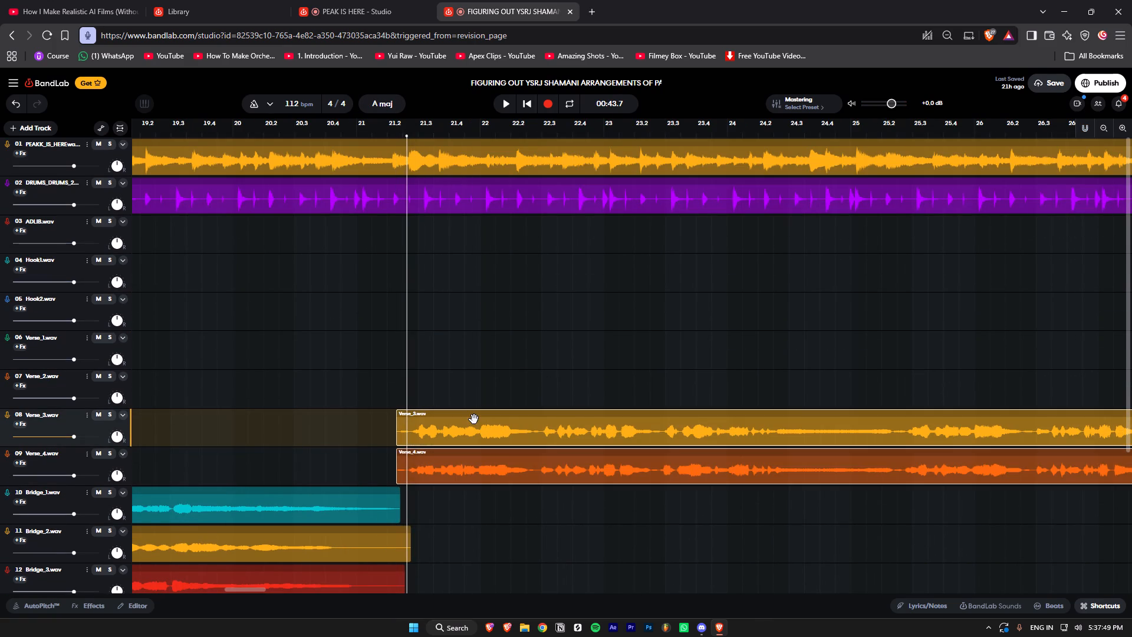
Nudge the Verse_3 and Verse_4 clips very slightly earlier and play short passages from 00:43.7 to check the entry.
{"action": "scroll", "coordinate": [410, 412], "scroll_direction": "up", "scroll_amount": 1, "text": "ctrl"}
{"action": "left_click", "coordinate": [433, 422]}
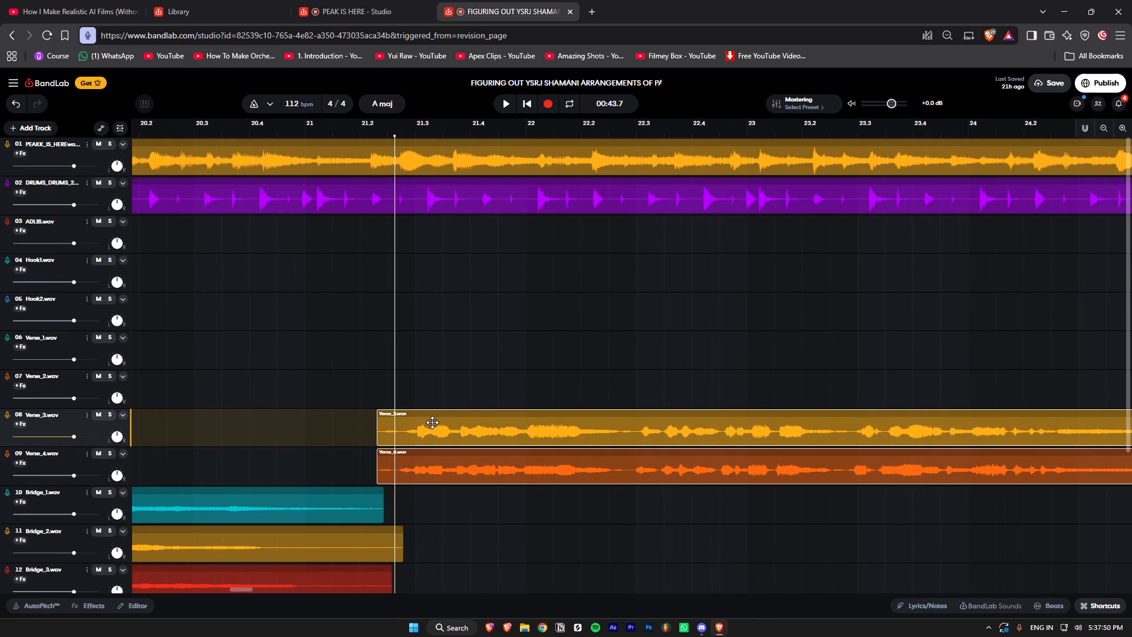
{"action": "left_click", "coordinate": [432, 421]}
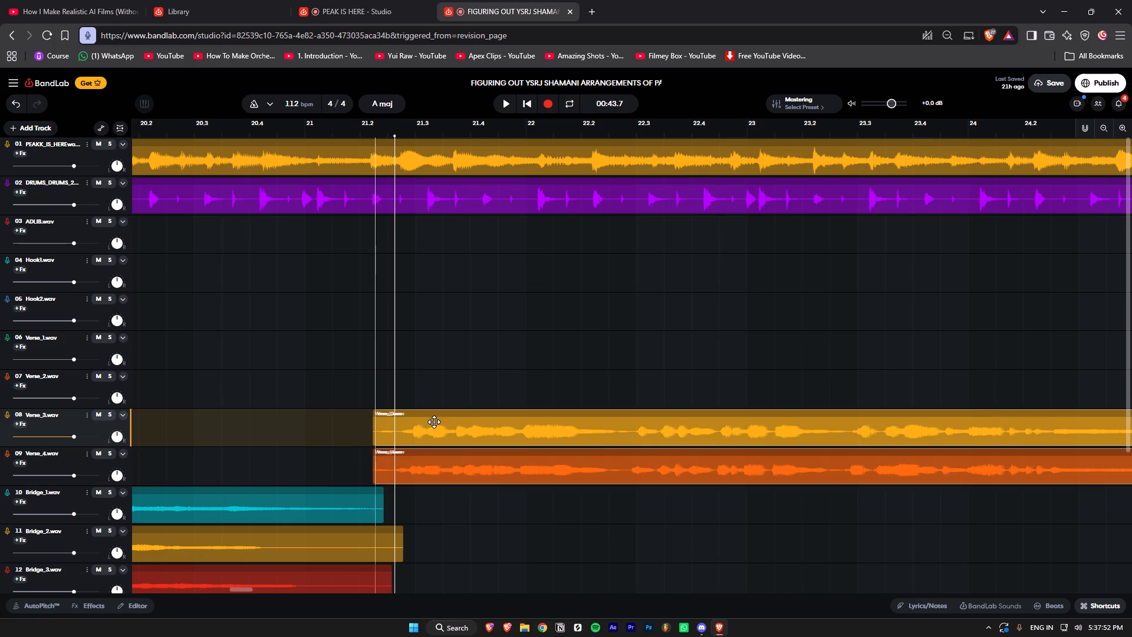
{"action": "left_click", "coordinate": [433, 422]}
{"action": "scroll", "coordinate": [412, 201], "scroll_direction": "up", "scroll_amount": 1, "text": "ctrl"}
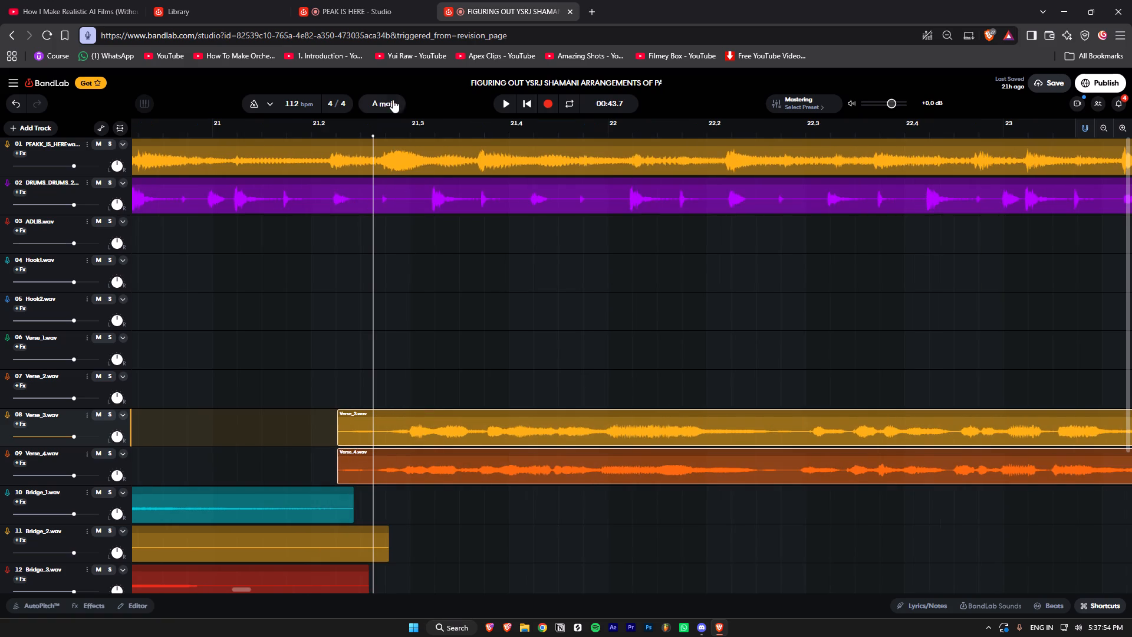
{"action": "key", "text": "space"}
{"action": "key", "text": "space"}
{"action": "left_click", "coordinate": [455, 422]}
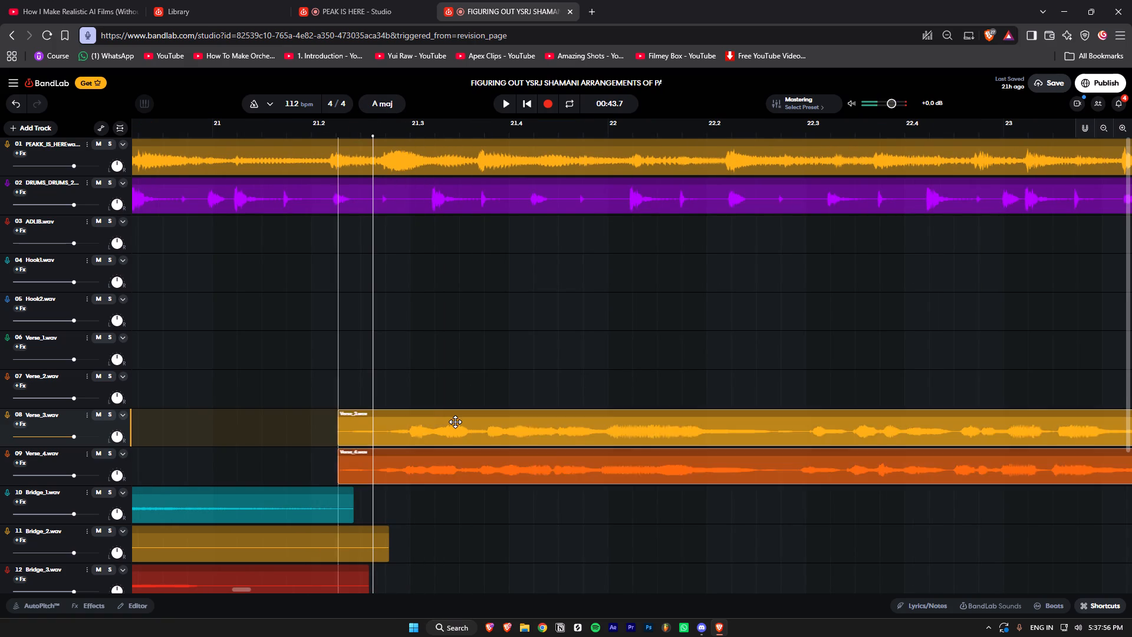
{"action": "key", "text": "space"}
{"action": "key", "text": "space"}
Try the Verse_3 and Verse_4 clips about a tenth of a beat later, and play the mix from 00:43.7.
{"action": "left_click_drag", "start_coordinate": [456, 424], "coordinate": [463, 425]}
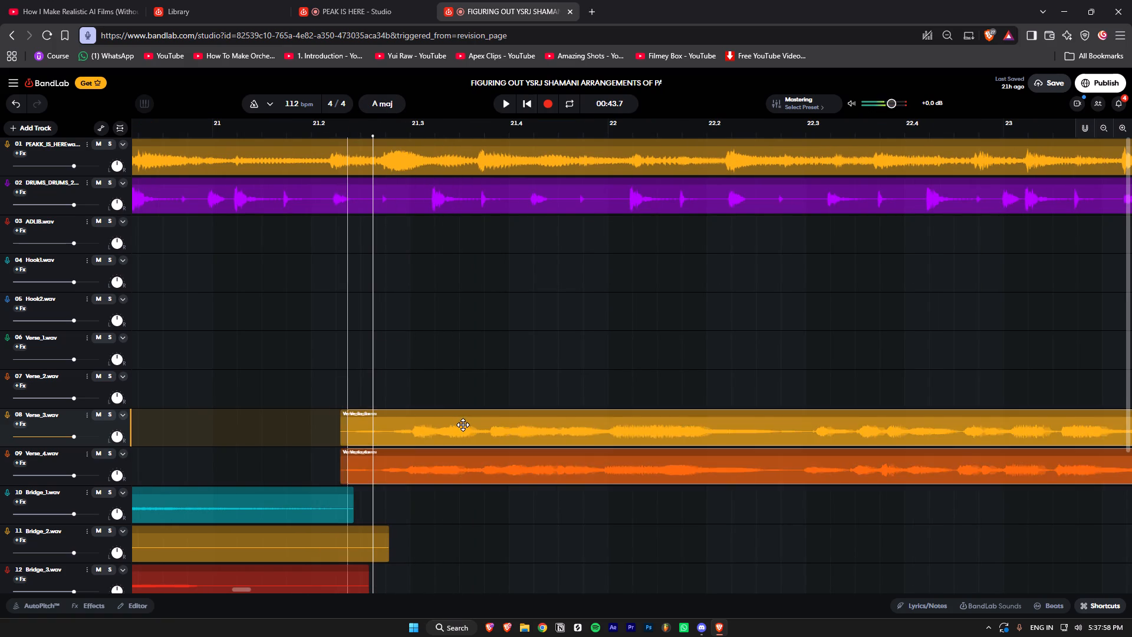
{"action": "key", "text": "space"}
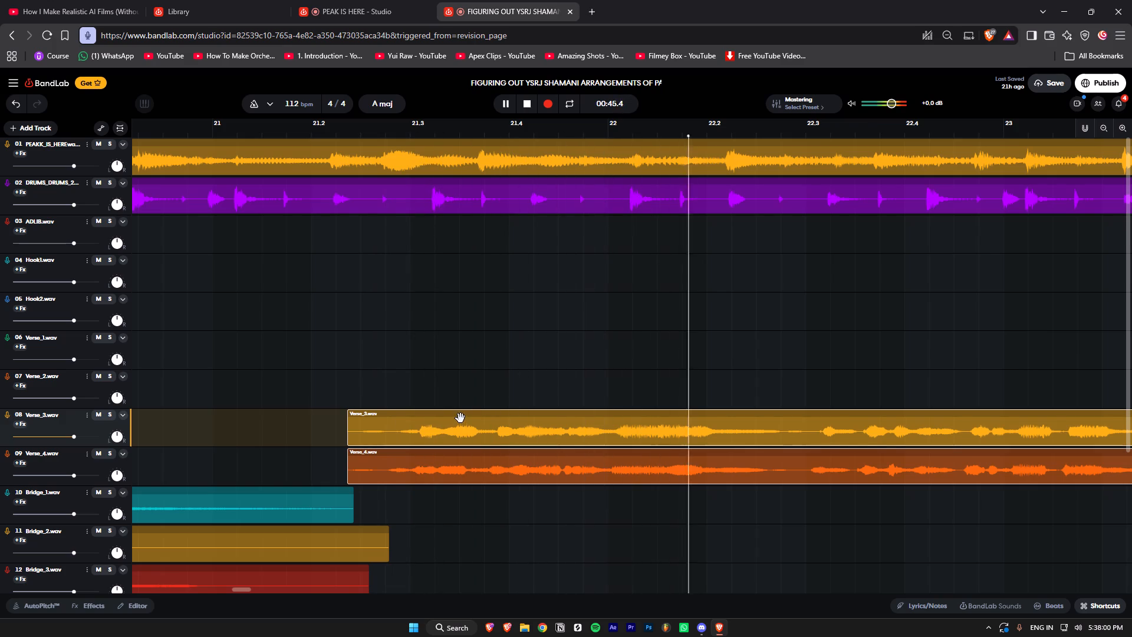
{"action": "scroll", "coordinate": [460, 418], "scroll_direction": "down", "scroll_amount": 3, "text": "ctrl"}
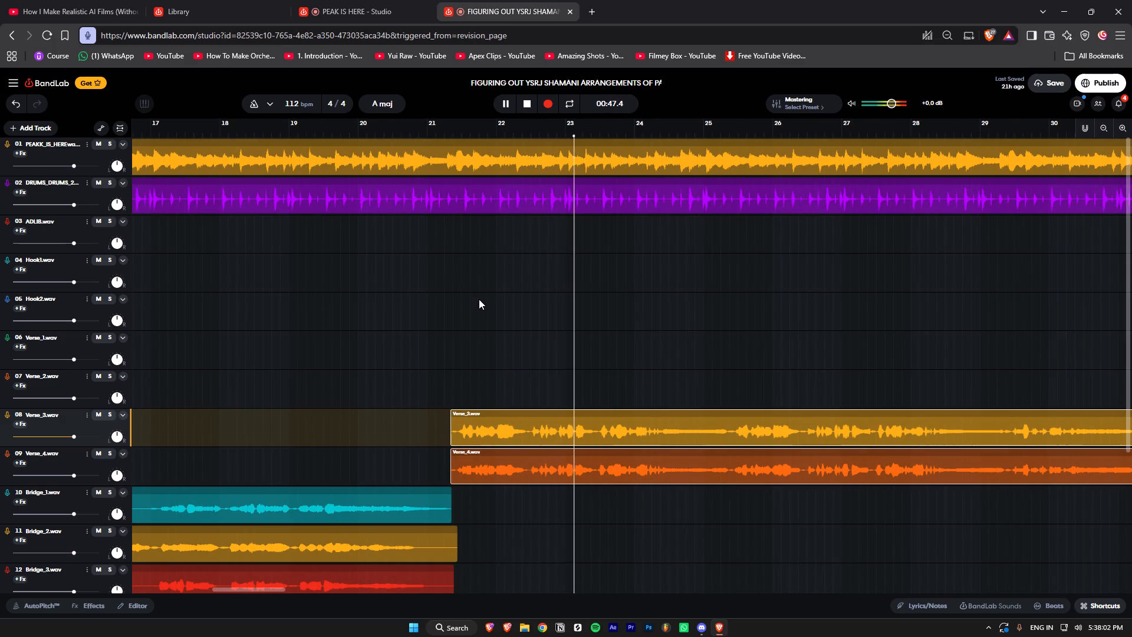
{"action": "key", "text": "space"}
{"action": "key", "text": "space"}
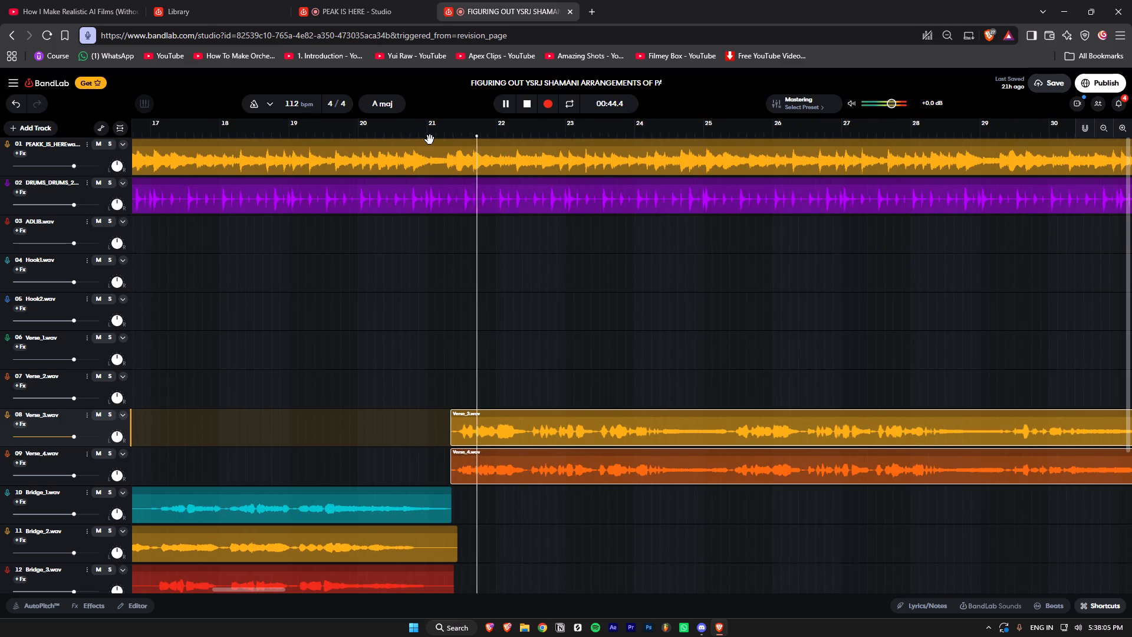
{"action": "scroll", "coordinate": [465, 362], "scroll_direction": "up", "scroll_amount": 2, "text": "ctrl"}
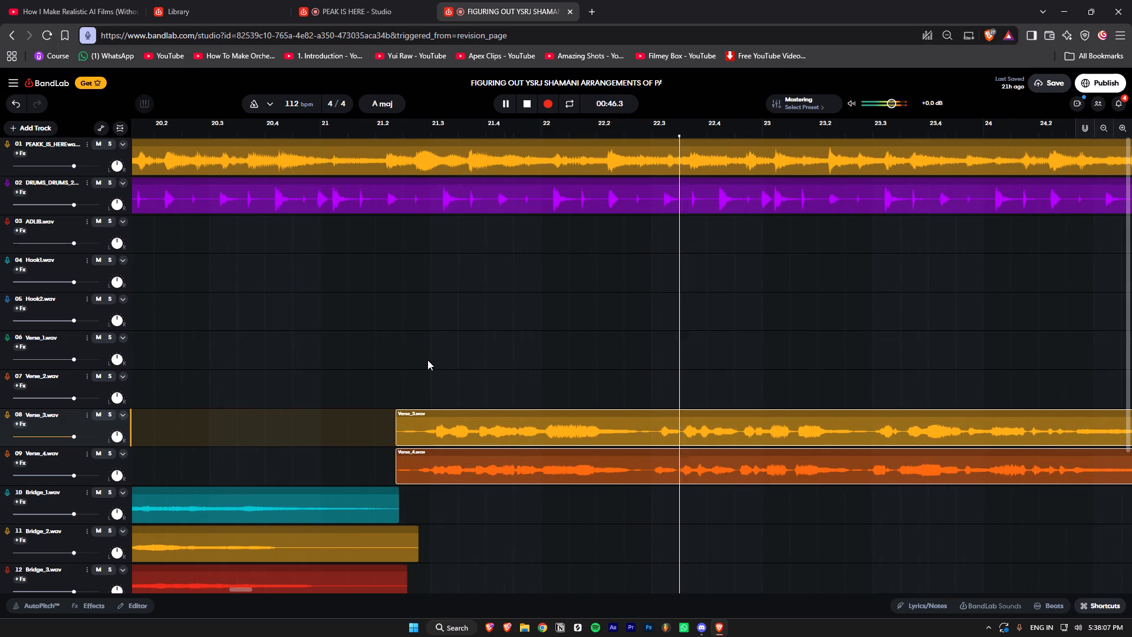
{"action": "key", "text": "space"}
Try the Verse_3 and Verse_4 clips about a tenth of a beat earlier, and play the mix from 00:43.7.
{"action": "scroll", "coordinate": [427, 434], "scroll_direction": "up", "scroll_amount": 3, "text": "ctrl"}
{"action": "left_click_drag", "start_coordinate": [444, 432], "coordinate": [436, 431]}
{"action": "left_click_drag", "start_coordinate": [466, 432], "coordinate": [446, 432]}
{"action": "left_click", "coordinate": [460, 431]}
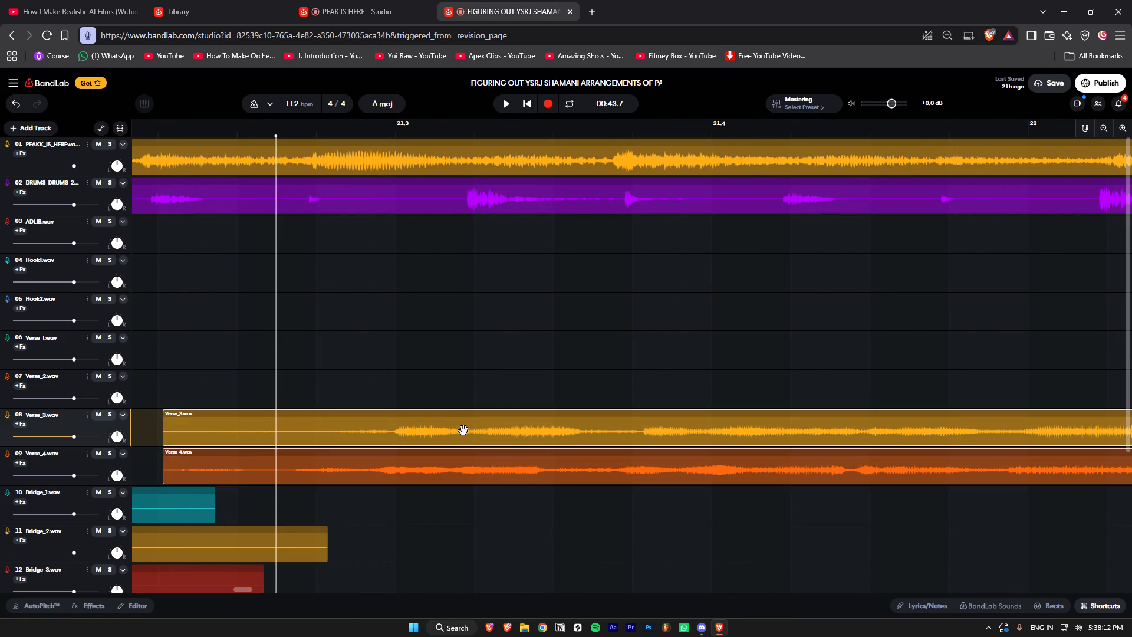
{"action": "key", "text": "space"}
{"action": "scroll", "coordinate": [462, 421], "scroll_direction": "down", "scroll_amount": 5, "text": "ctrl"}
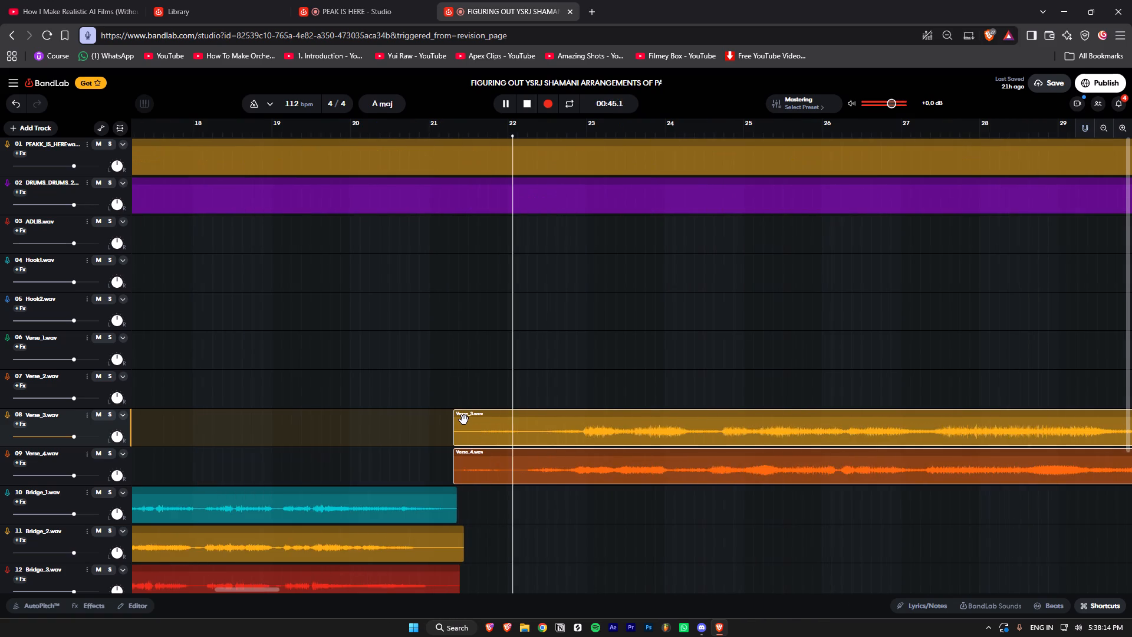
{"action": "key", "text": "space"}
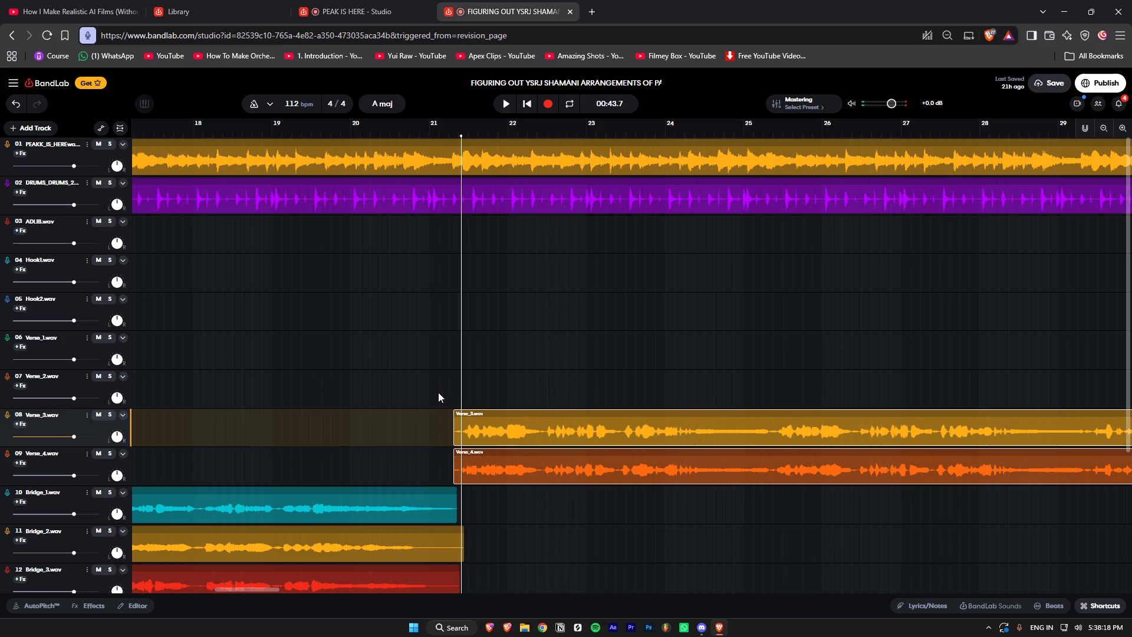
Shift the Verse_3 and Verse_4 clips later, to start about a fifth of a beat before the playhead, and play from 00:43.7.
{"action": "scroll", "coordinate": [432, 389], "scroll_direction": "up", "scroll_amount": 2, "text": "ctrl"}
{"action": "scroll", "coordinate": [557, 431], "scroll_direction": "up", "scroll_amount": 1, "text": "ctrl"}
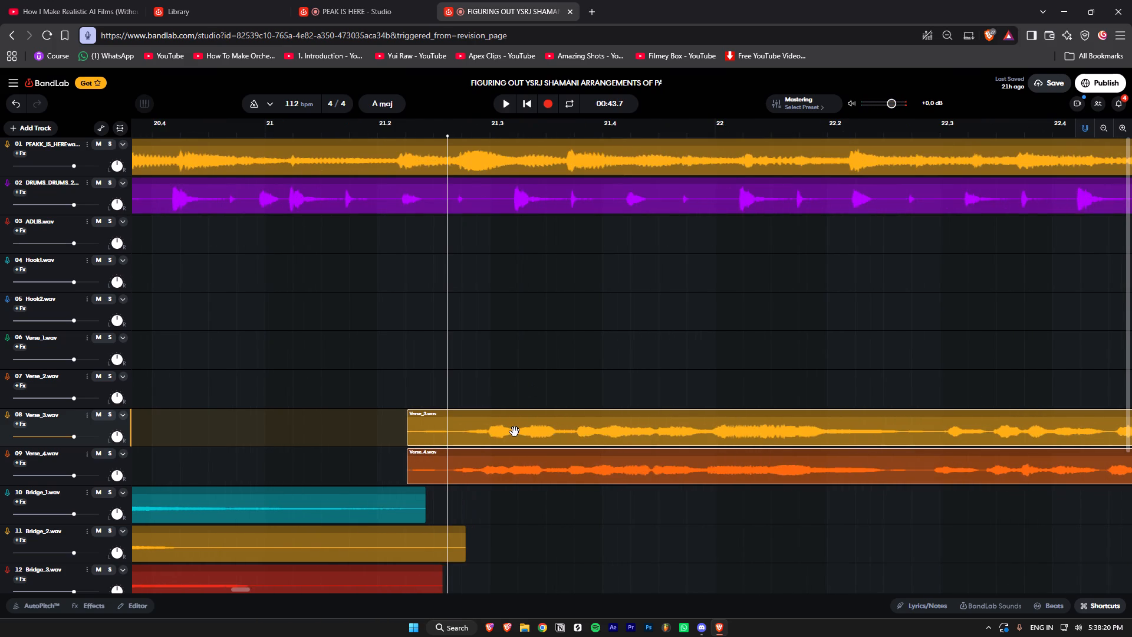
{"action": "left_click_drag", "start_coordinate": [515, 432], "coordinate": [525, 432]}
{"action": "left_click_drag", "start_coordinate": [526, 431], "coordinate": [536, 431]}
{"action": "key", "text": "space"}
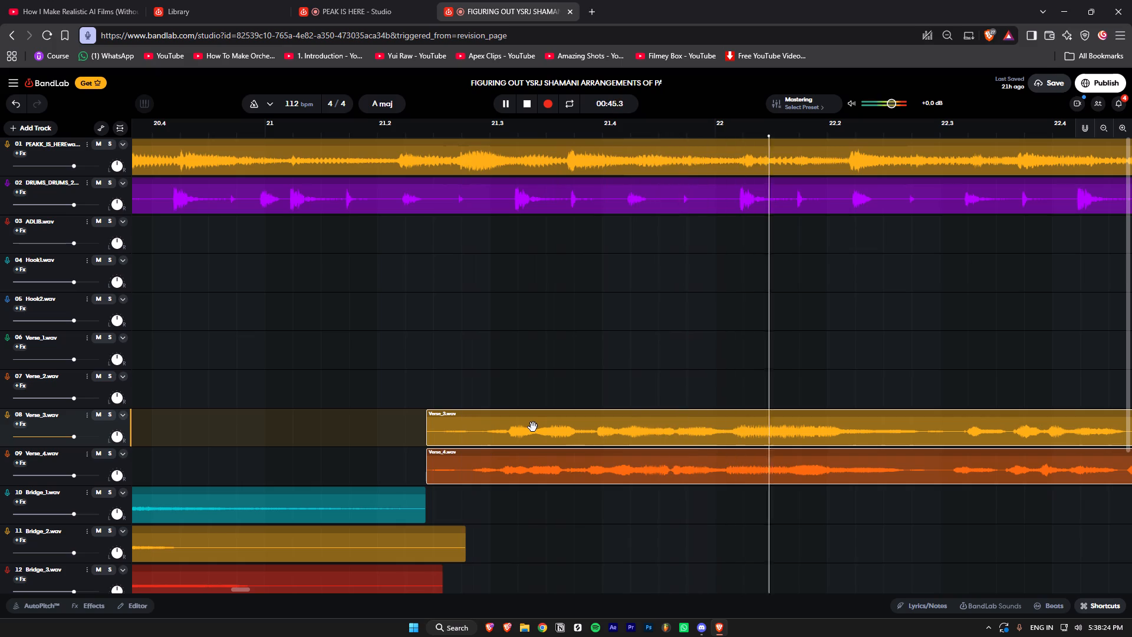
{"action": "key", "text": "space"}
Try to nudge the Verse_3 and Verse_4 clips slightly later against the drum hit just after 21.3.
{"action": "scroll", "coordinate": [532, 426], "scroll_direction": "up", "scroll_amount": 3, "text": "ctrl"}
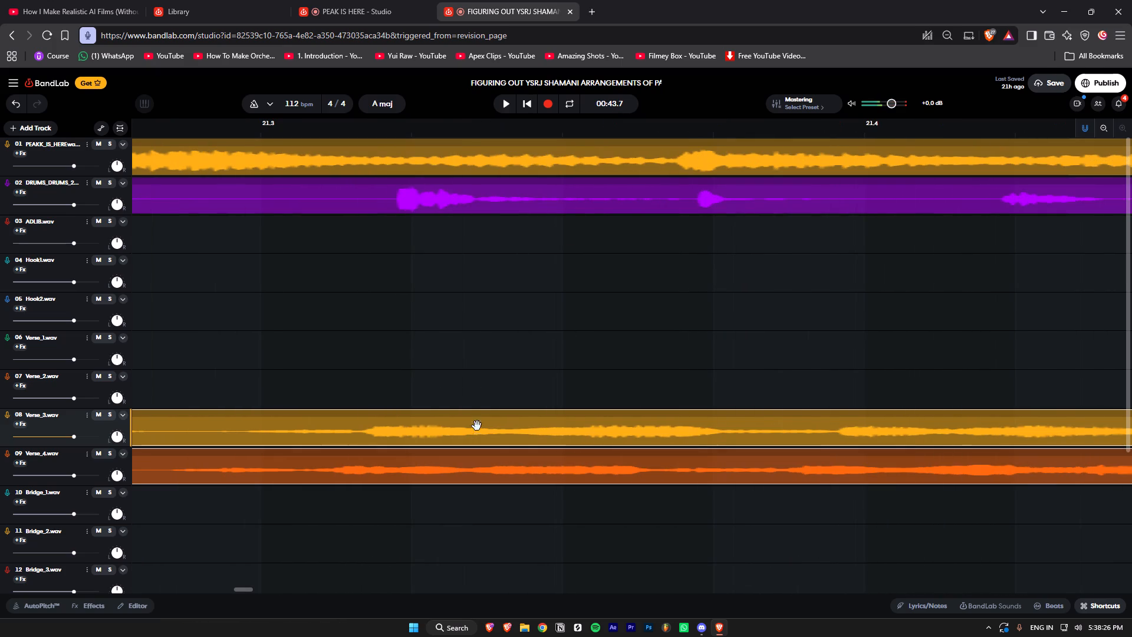
{"action": "left_click_drag", "start_coordinate": [457, 432], "coordinate": [479, 431]}
{"action": "left_click_drag", "start_coordinate": [424, 429], "coordinate": [450, 429]}
{"action": "scroll", "coordinate": [463, 415], "scroll_direction": "down", "scroll_amount": 3, "text": "ctrl"}
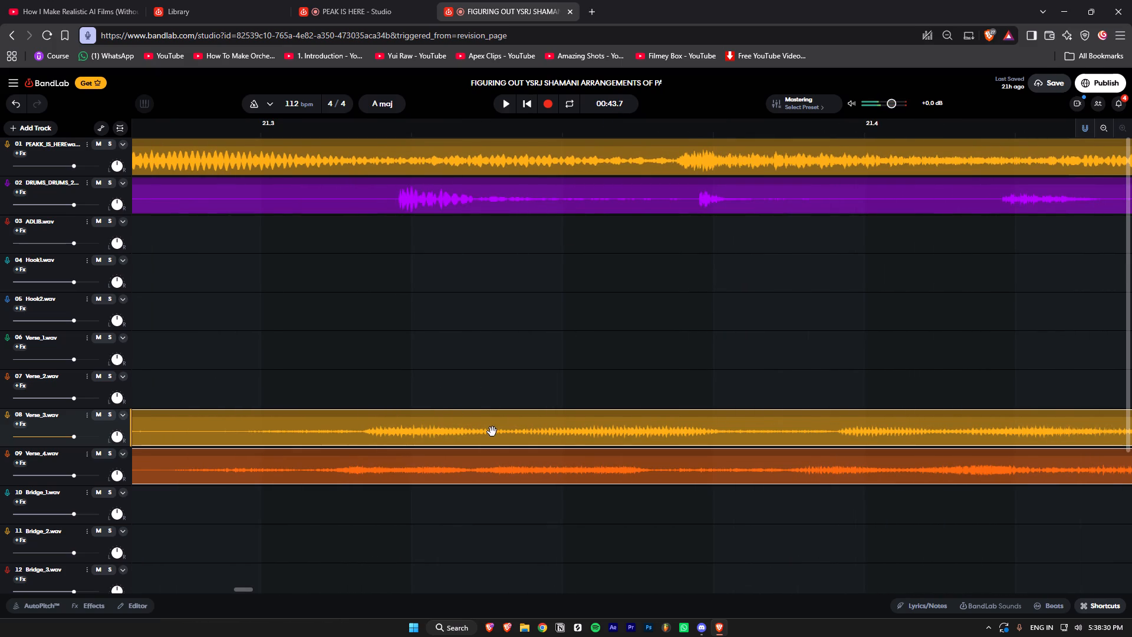
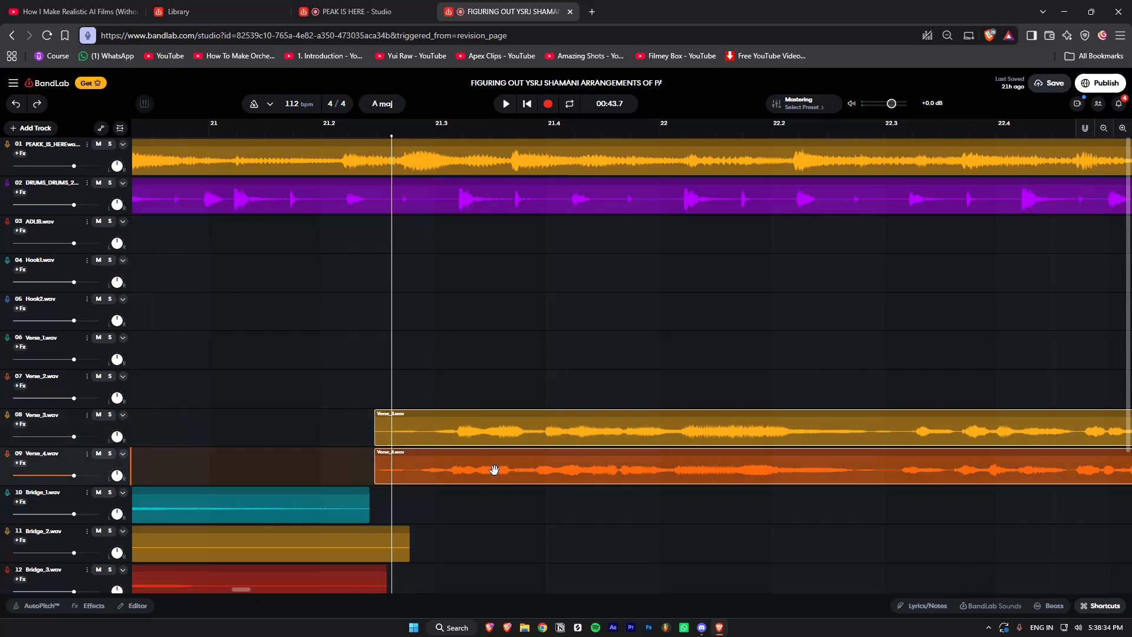
Move the Verse_3 and Verse_4 clips earlier, to start about two-thirds of a beat after bar 21, and play from 00:43.7.
{"action": "key", "text": "space"}
{"action": "key", "text": "space"}
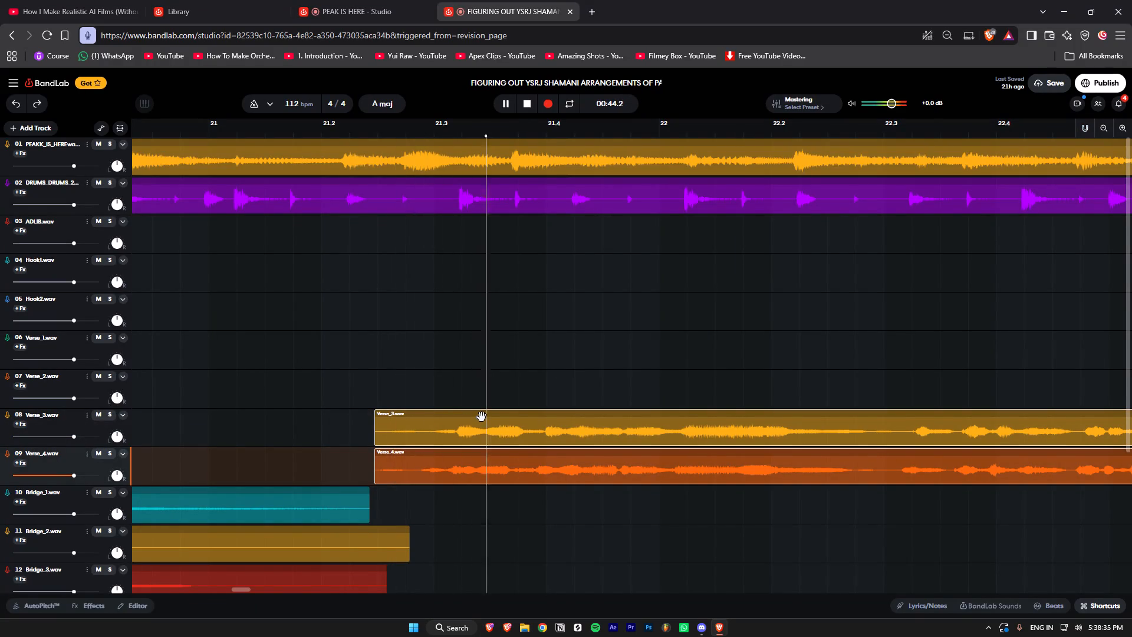
{"action": "key", "text": "space"}
{"action": "key", "text": "space"}
{"action": "left_click_drag", "start_coordinate": [517, 444], "coordinate": [484, 442]}
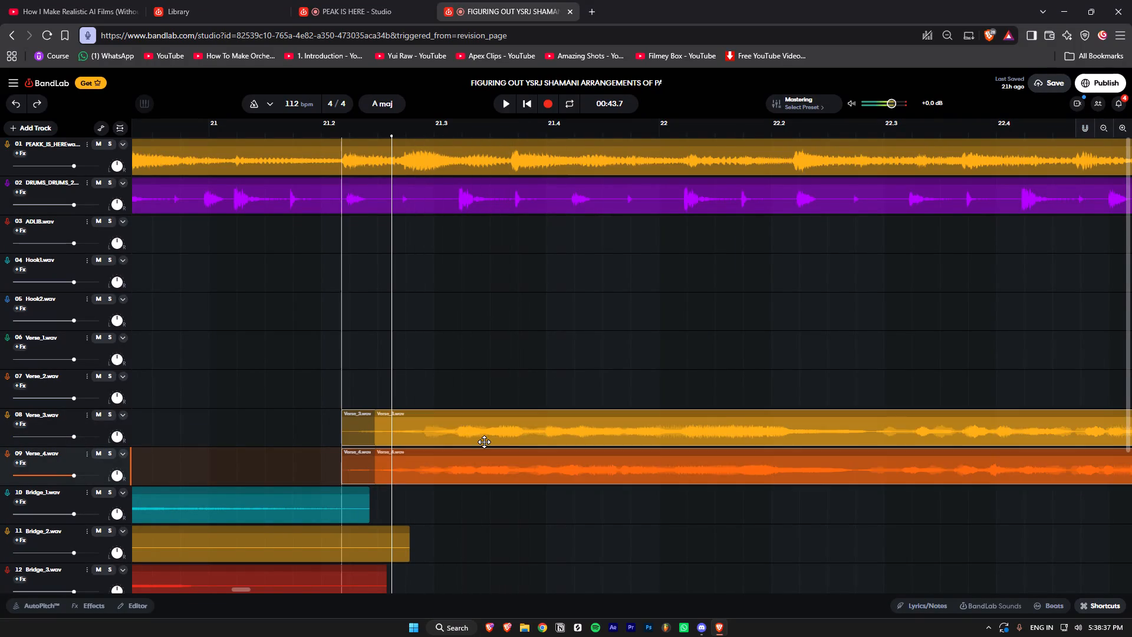
{"action": "left_click_drag", "start_coordinate": [484, 442], "coordinate": [436, 439]}
{"action": "left_click", "coordinate": [504, 443]}
{"action": "key", "text": "space"}
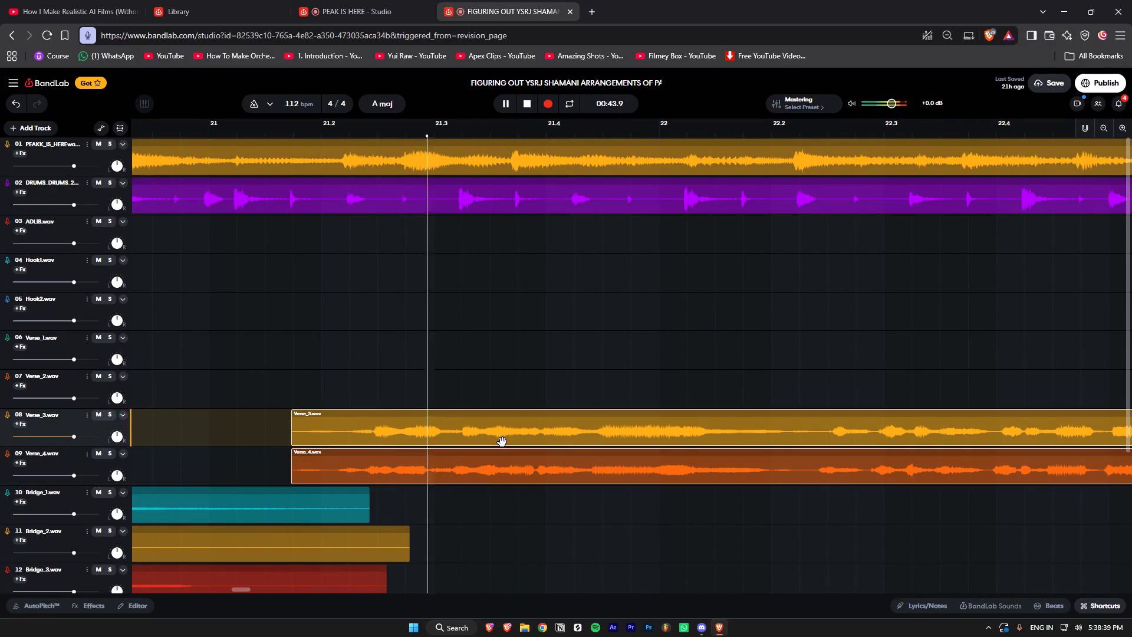
{"action": "key", "text": "space"}
{"action": "key", "text": "space"}
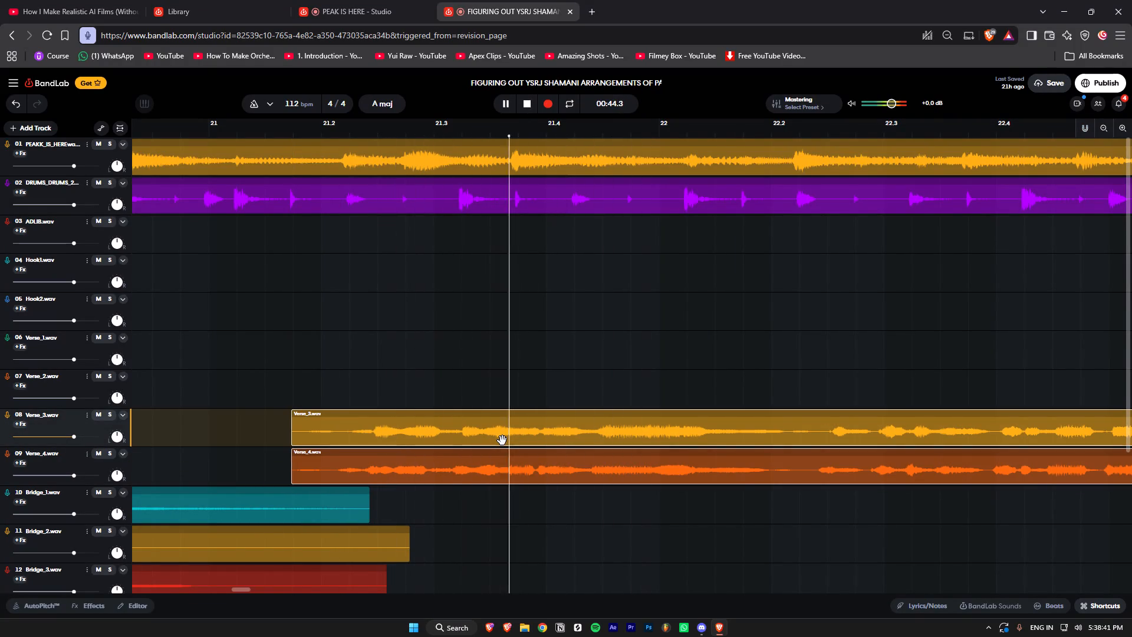
{"action": "key", "text": "space"}
Shift the Verse_3 and Verse_4 clips about a third of a beat earlier, and play the mix from 00:43.7.
{"action": "left_click_drag", "start_coordinate": [502, 441], "coordinate": [472, 439]}
{"action": "left_click_drag", "start_coordinate": [481, 439], "coordinate": [472, 440]}
{"action": "key", "text": "space"}
Play the mix from shortly before bar 21, and replay from 00:43.7 to check the verse's timing against the beat.
{"action": "scroll", "coordinate": [493, 439], "scroll_direction": "down", "scroll_amount": 3, "text": "ctrl"}
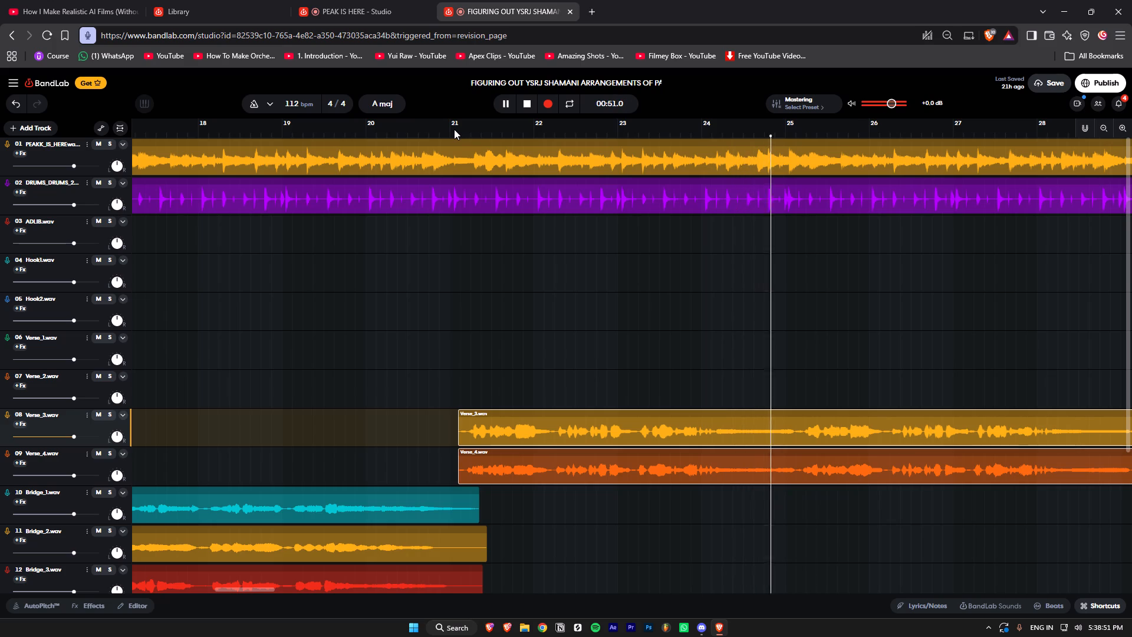
{"action": "left_click", "coordinate": [431, 130]}
{"action": "scroll", "coordinate": [522, 303], "scroll_direction": "up", "scroll_amount": 2, "text": "ctrl"}
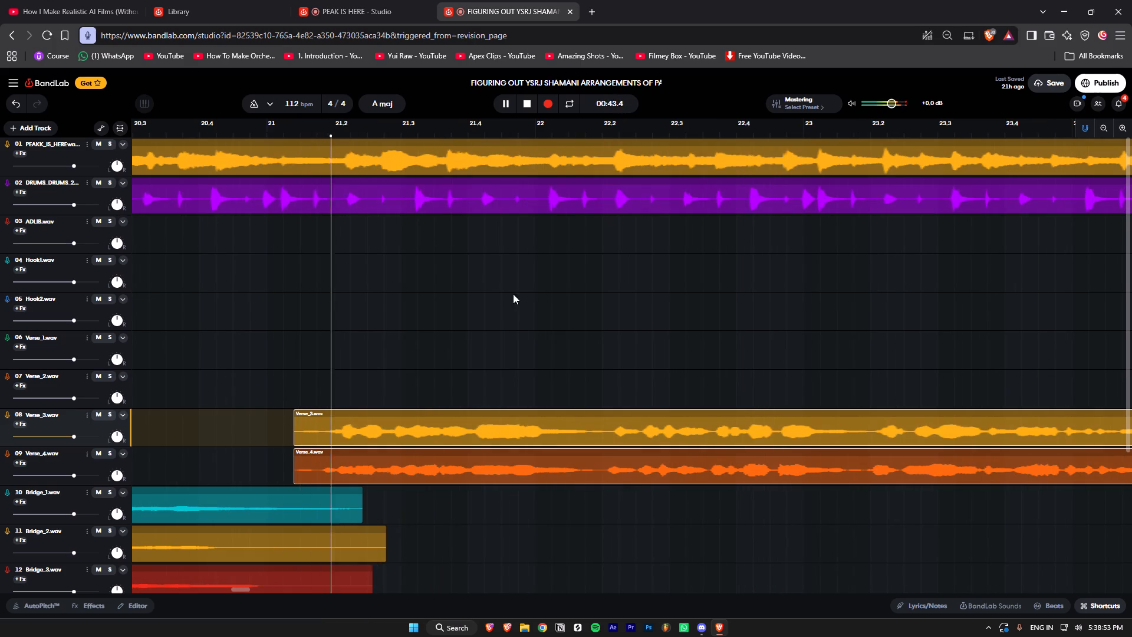
{"action": "key", "text": "space"}
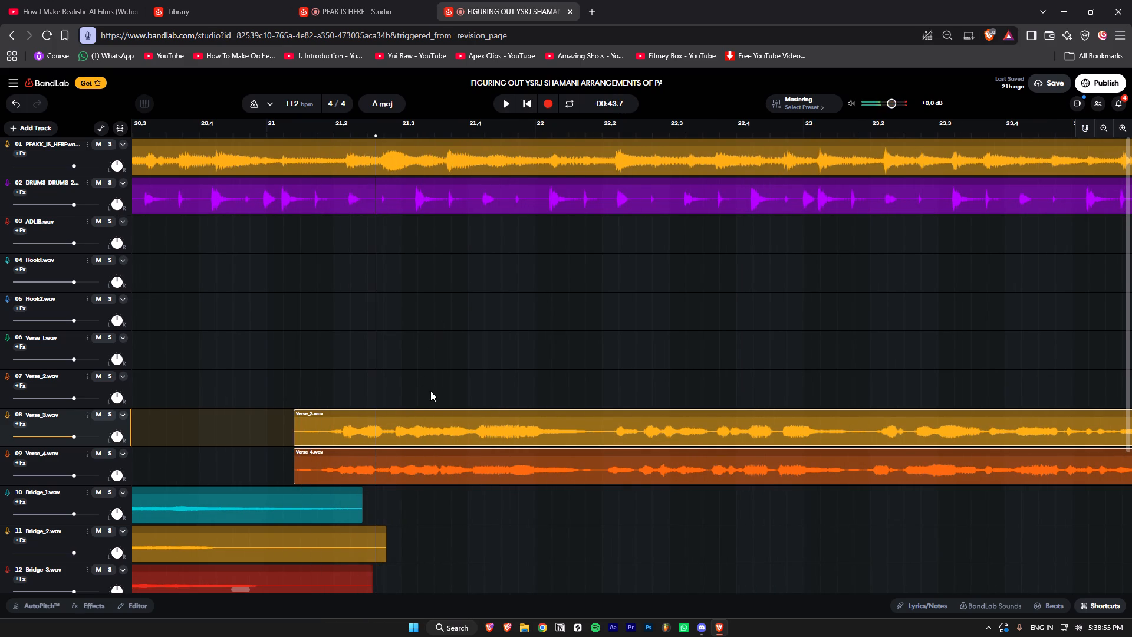
{"action": "key", "text": "space"}
{"action": "key", "text": "space"}
{"action": "key", "text": "space"}
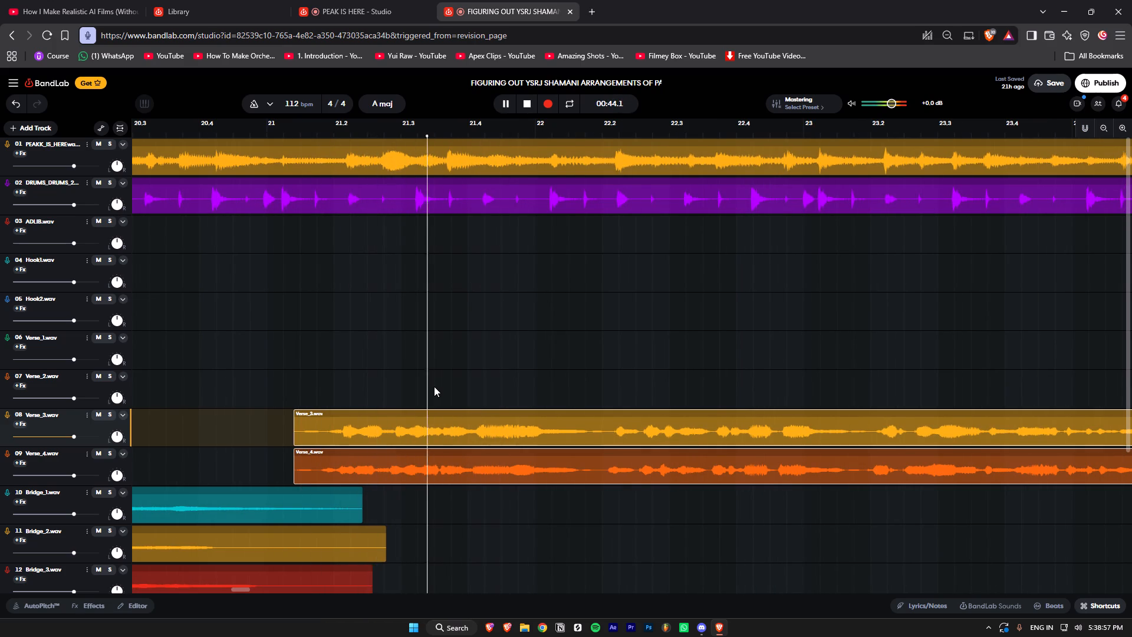
{"action": "key", "text": "space"}
Save the FIGURING OUT YSRJ SHAMANI project.
{"action": "key", "text": "ctrl+s"}
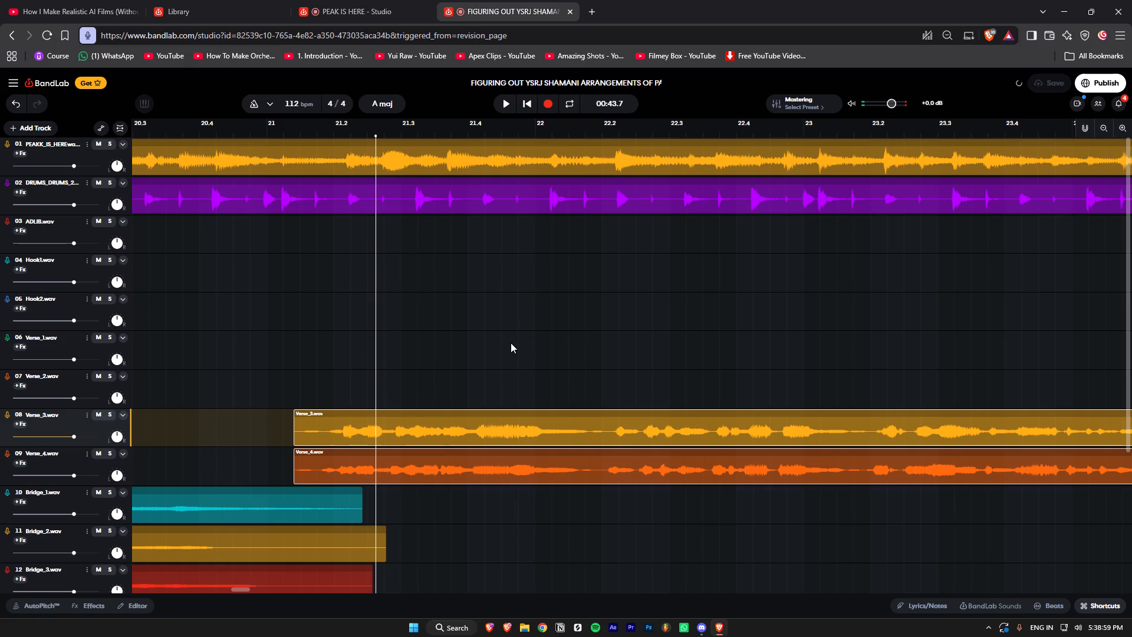
Switch to the open PEAK IS HERE project to view its arrangement.
{"action": "left_click", "coordinate": [380, 0]}
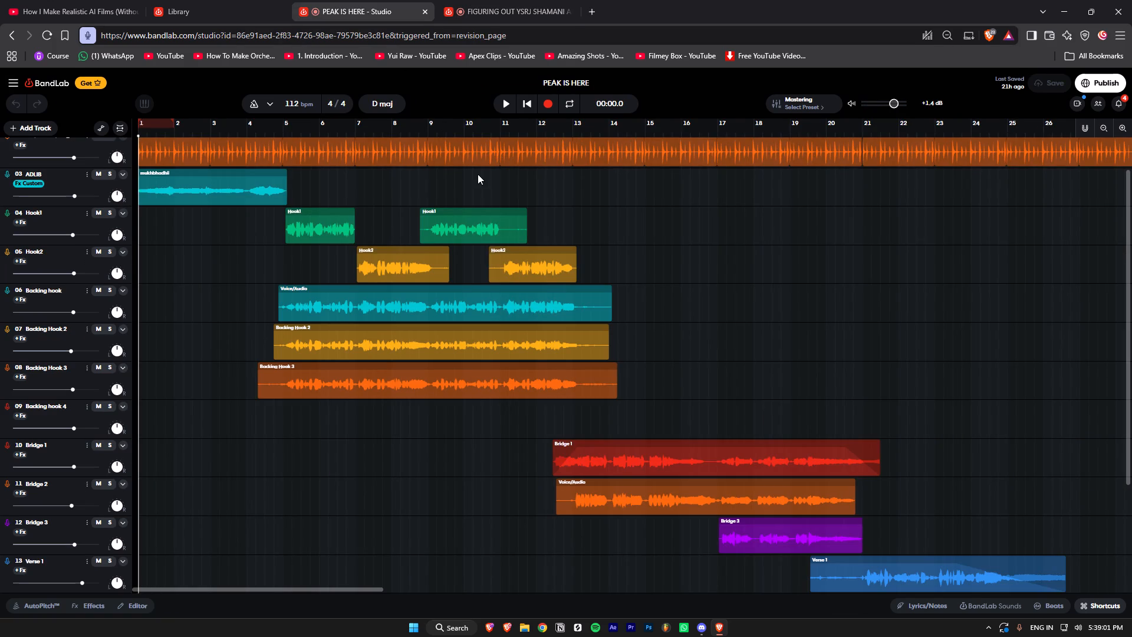
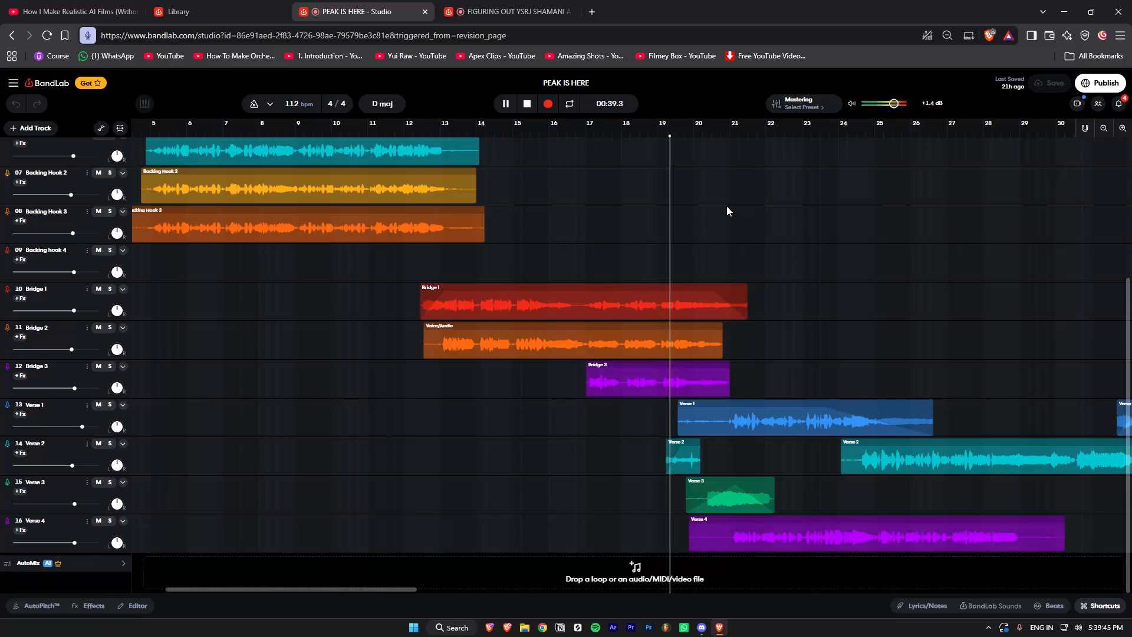
Play PEAK IS HERE from about bar 24, where the longer Verse 2 clip begins.
{"action": "scroll", "coordinate": [726, 206], "scroll_direction": "down", "scroll_amount": 1}
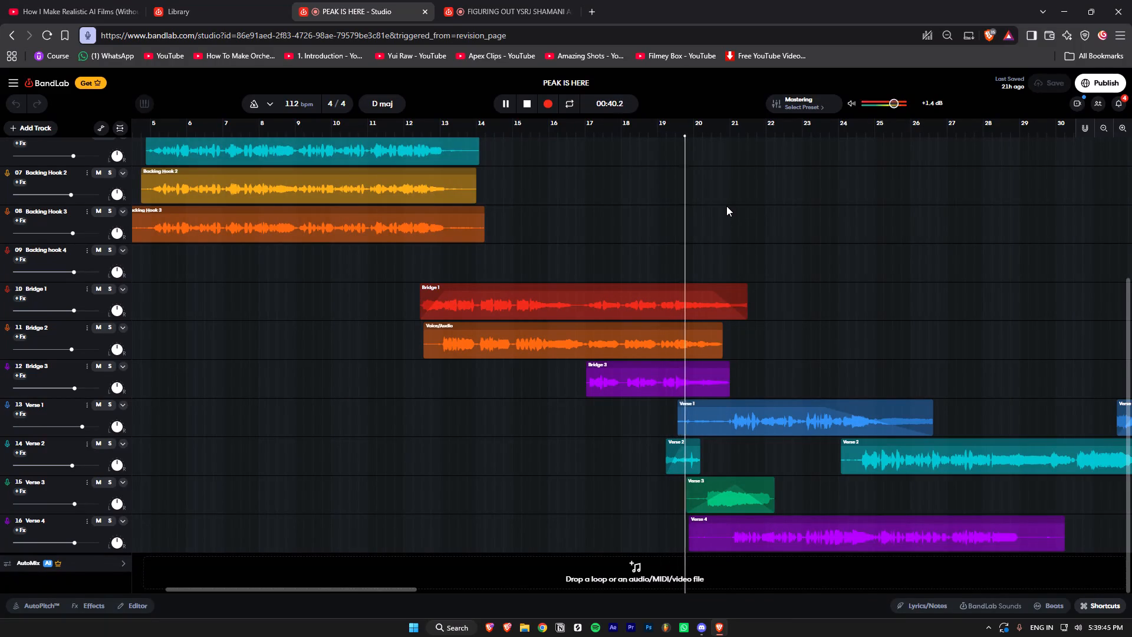
{"action": "left_click", "coordinate": [853, 129]}
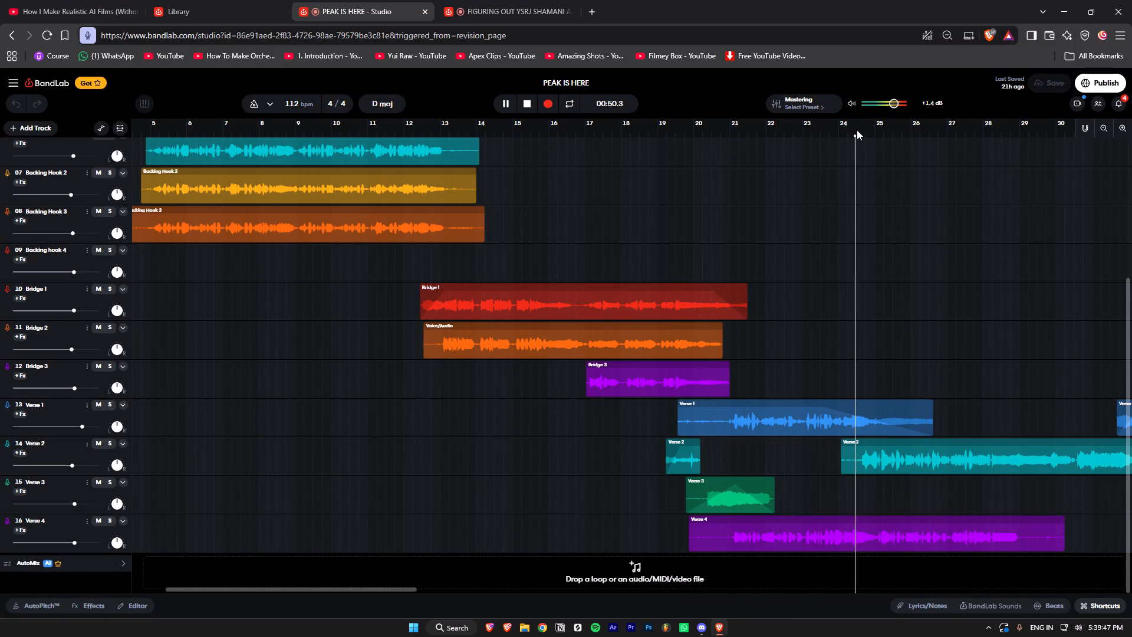
Listen to the verse transition around bars 32 to 33, replaying it from where the later Verse 3 and Verse 4 clips begin, and pause playback.
{"action": "scroll", "coordinate": [781, 201], "scroll_direction": "down", "scroll_amount": 1, "text": "ctrl"}
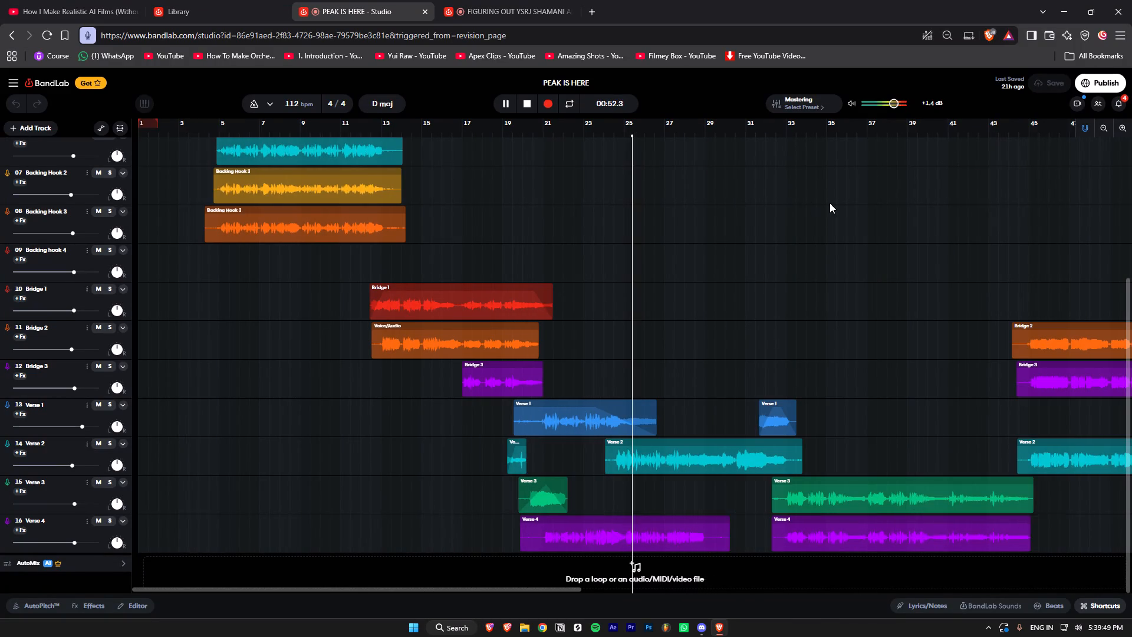
{"action": "scroll", "coordinate": [829, 203], "scroll_direction": "up", "scroll_amount": 1, "text": "ctrl"}
{"action": "left_click", "coordinate": [749, 132]}
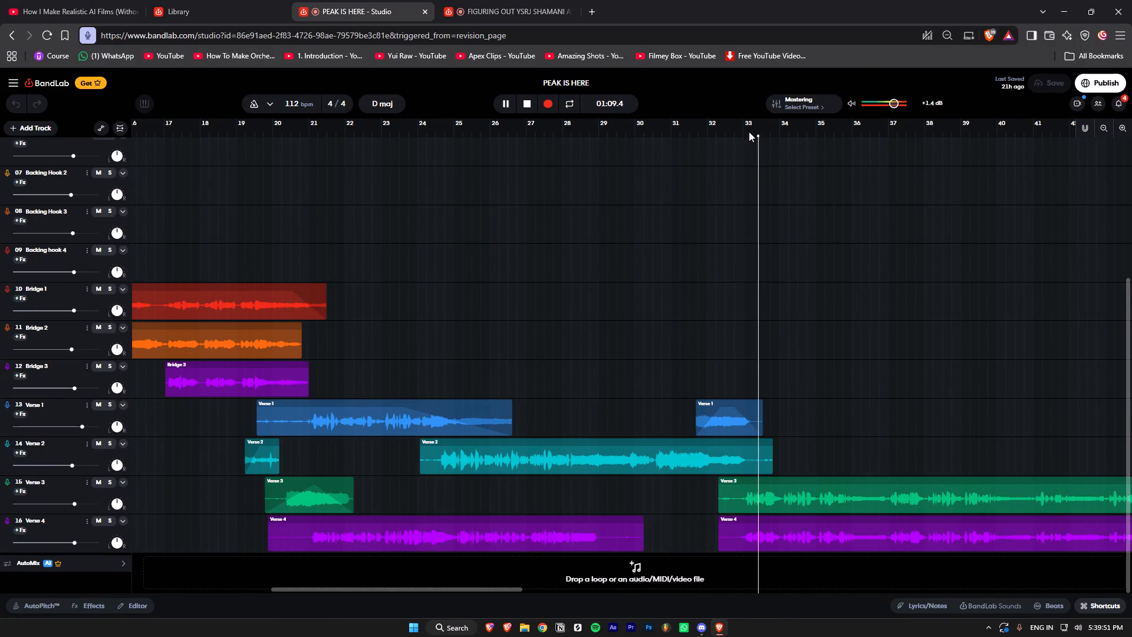
{"action": "left_click", "coordinate": [728, 132]}
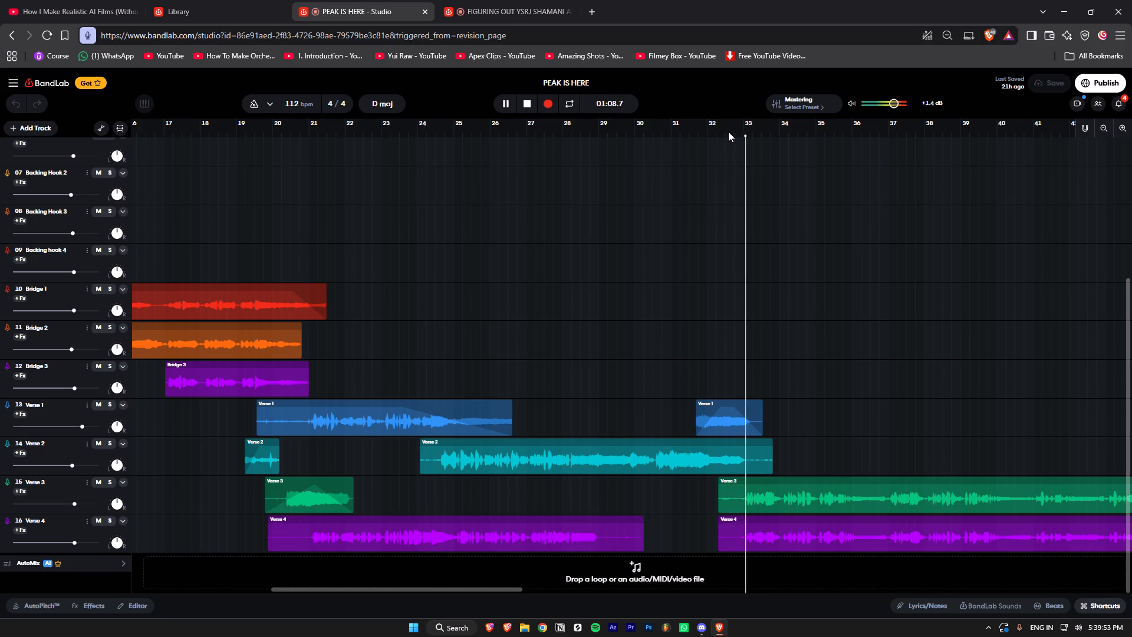
{"action": "left_click", "coordinate": [728, 131]}
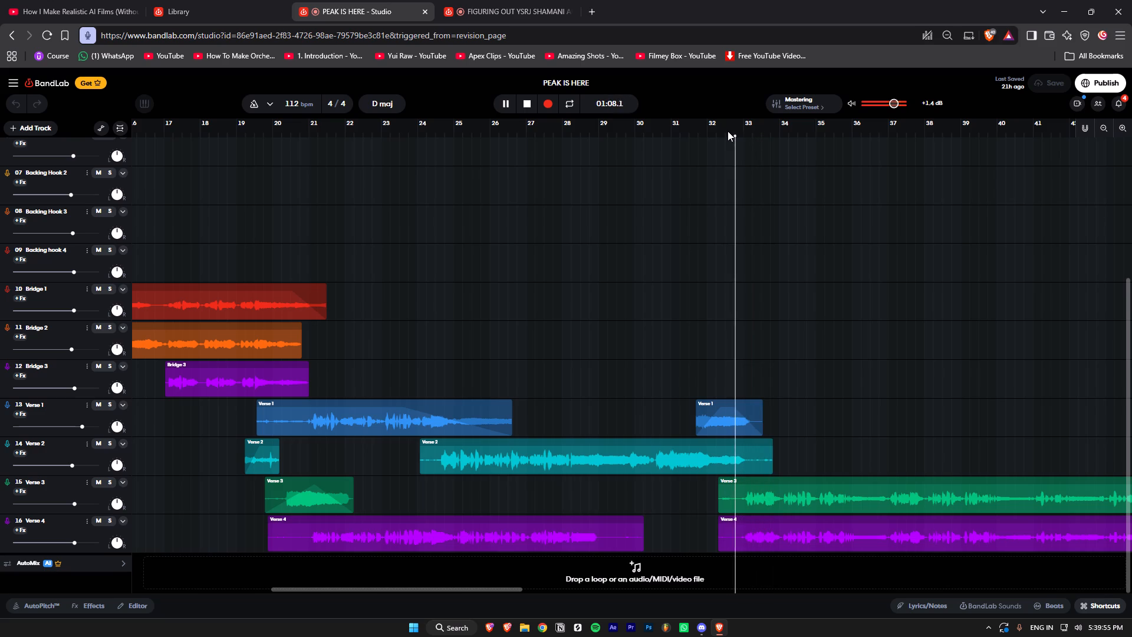
{"action": "key", "text": "space"}
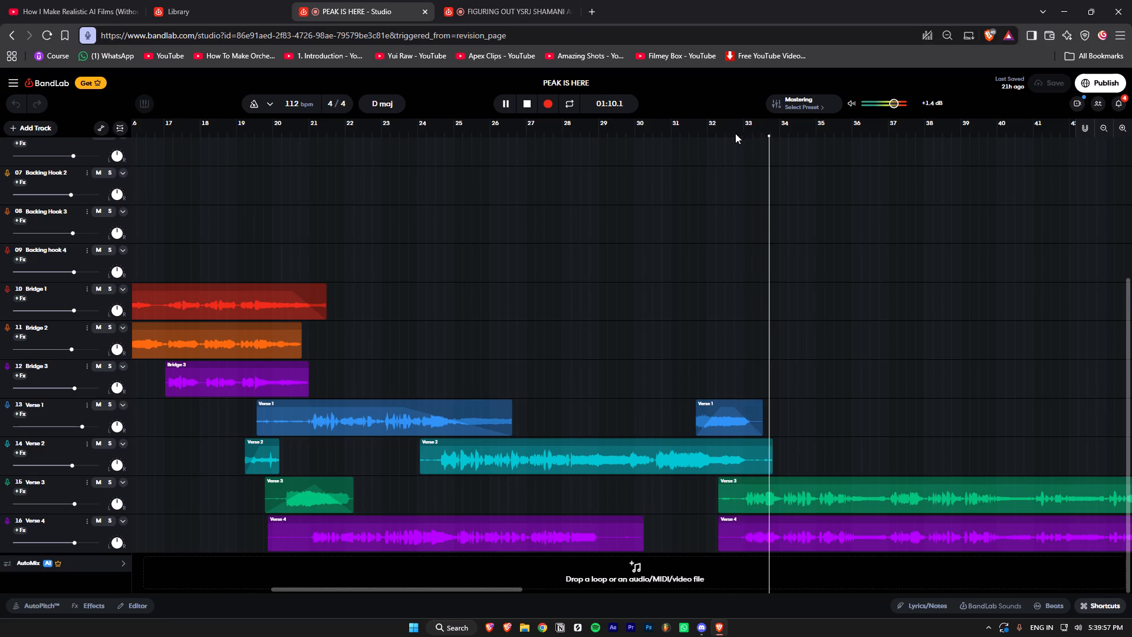
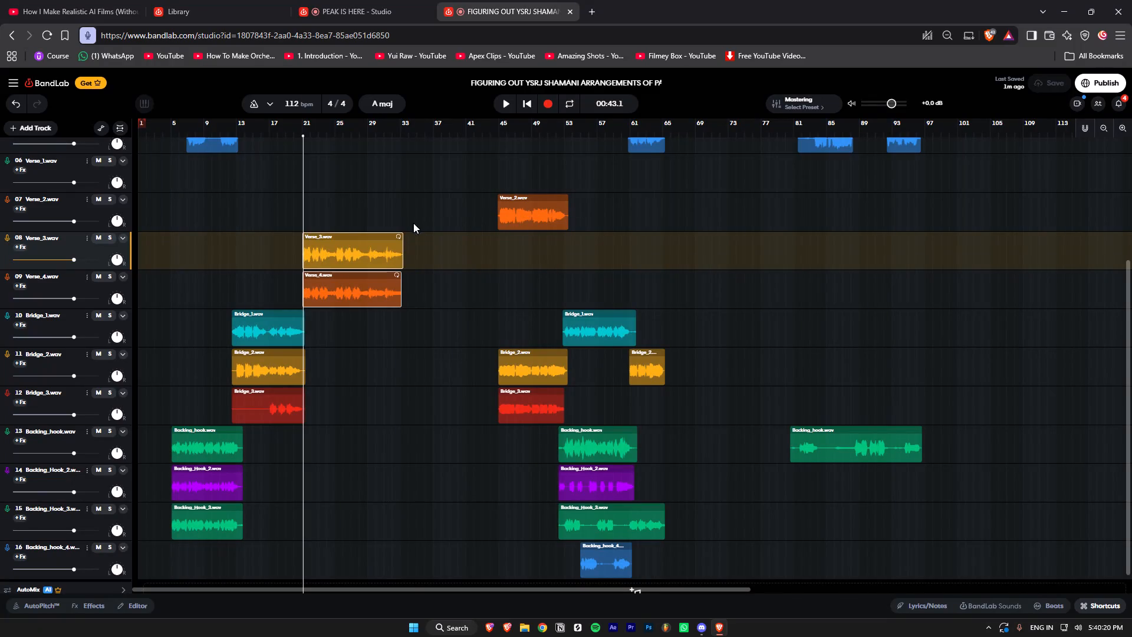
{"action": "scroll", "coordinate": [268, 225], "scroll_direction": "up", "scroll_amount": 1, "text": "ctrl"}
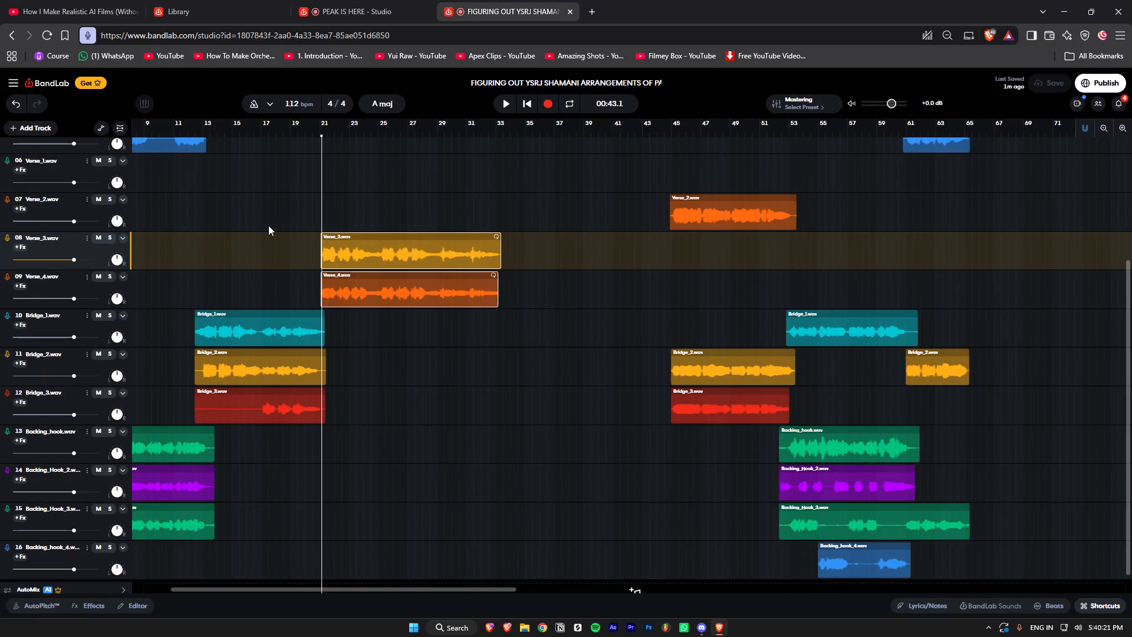
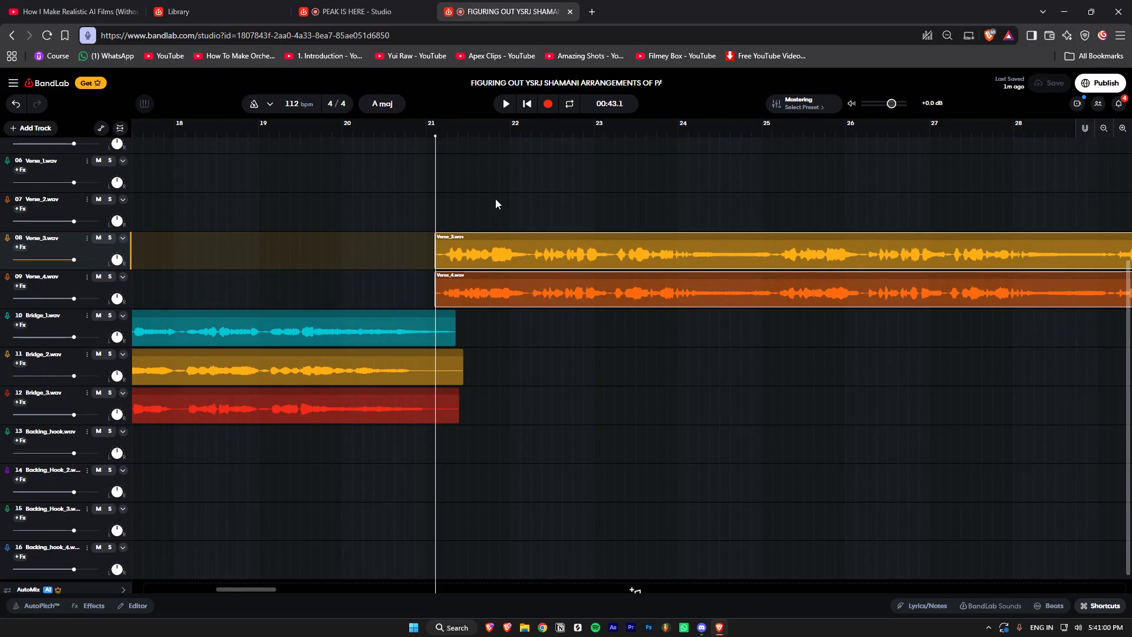
Move the Verse_3 and Verse_4 clips together so both start slightly before the midpoint between beats 21.2 and 21.3.
{"action": "scroll", "coordinate": [459, 209], "scroll_direction": "up", "scroll_amount": 3, "text": "ctrl"}
{"action": "left_click_drag", "start_coordinate": [433, 248], "coordinate": [511, 254]}
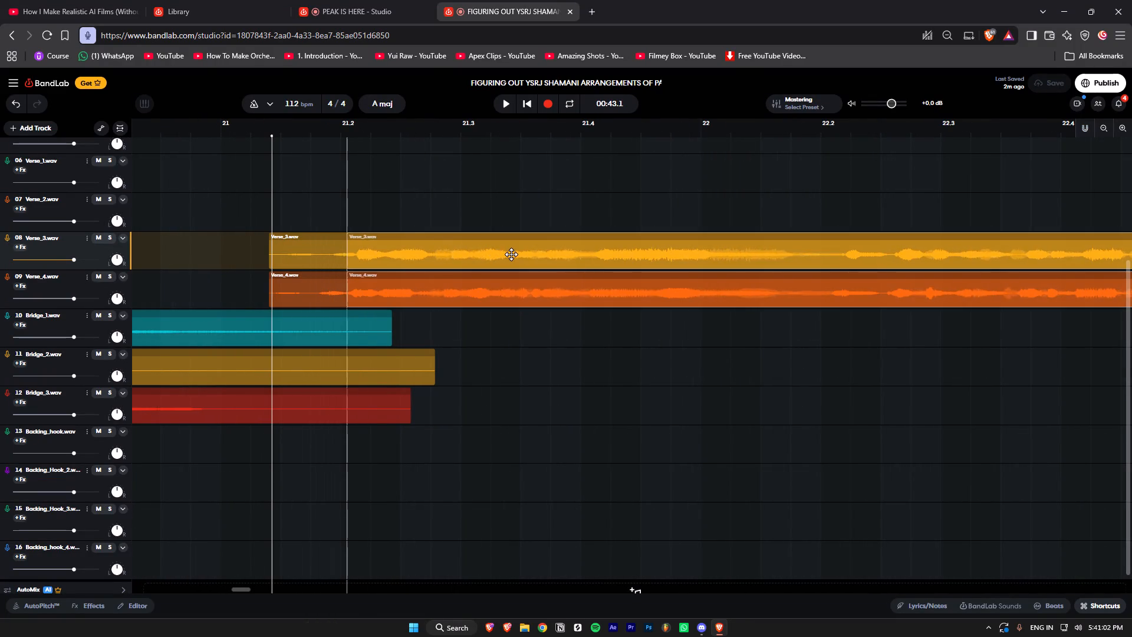
{"action": "left_click_drag", "start_coordinate": [511, 254], "coordinate": [557, 261]}
{"action": "left_click_drag", "start_coordinate": [552, 261], "coordinate": [537, 261]}
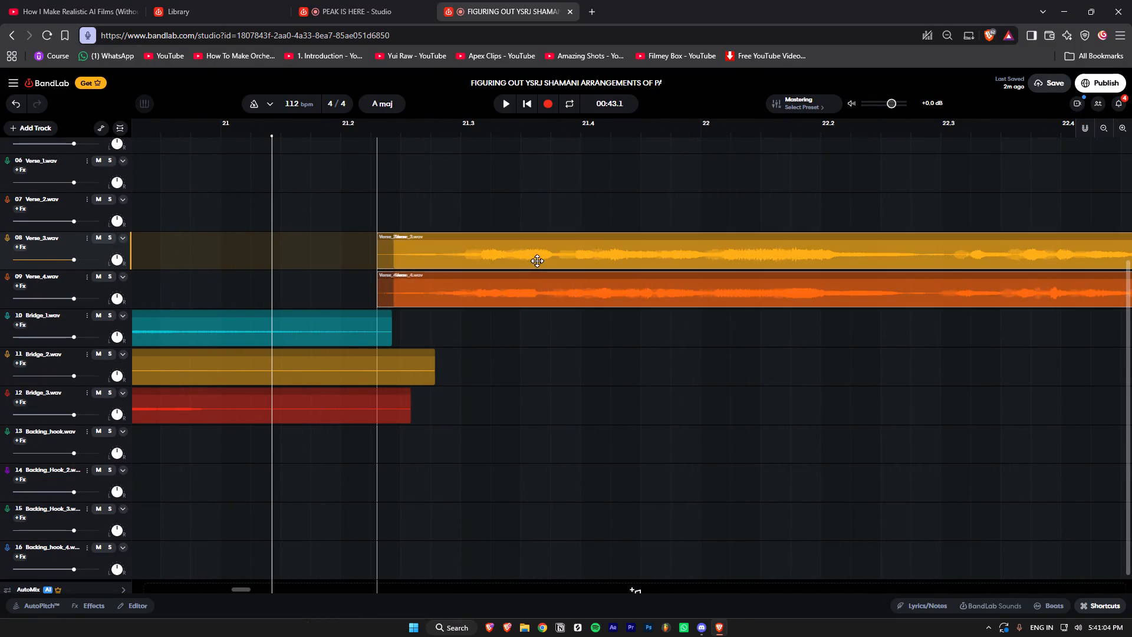
{"action": "left_click_drag", "start_coordinate": [537, 261], "coordinate": [538, 261]}
{"action": "left_click_drag", "start_coordinate": [539, 260], "coordinate": [550, 260]}
{"action": "left_click", "coordinate": [550, 260]}
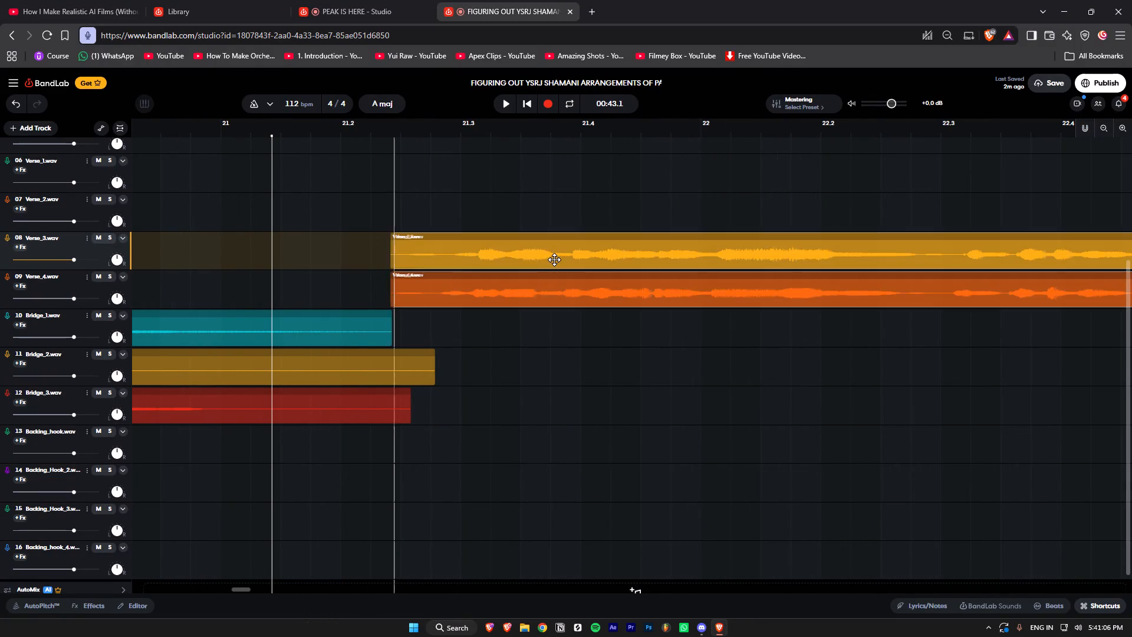
Play the arrangement from just before beat 21.3 to check the timing of the moved verse clips against the beat.
{"action": "left_click", "coordinate": [452, 130]}
{"action": "key", "text": "space"}
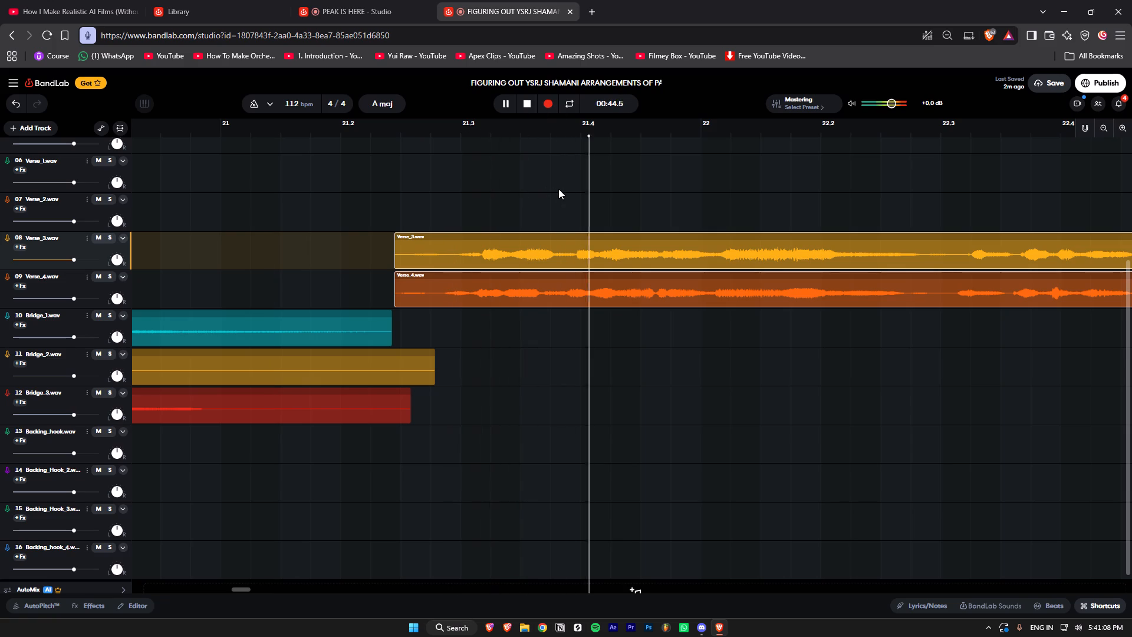
{"action": "key", "text": "space"}
{"action": "key", "text": "space"}
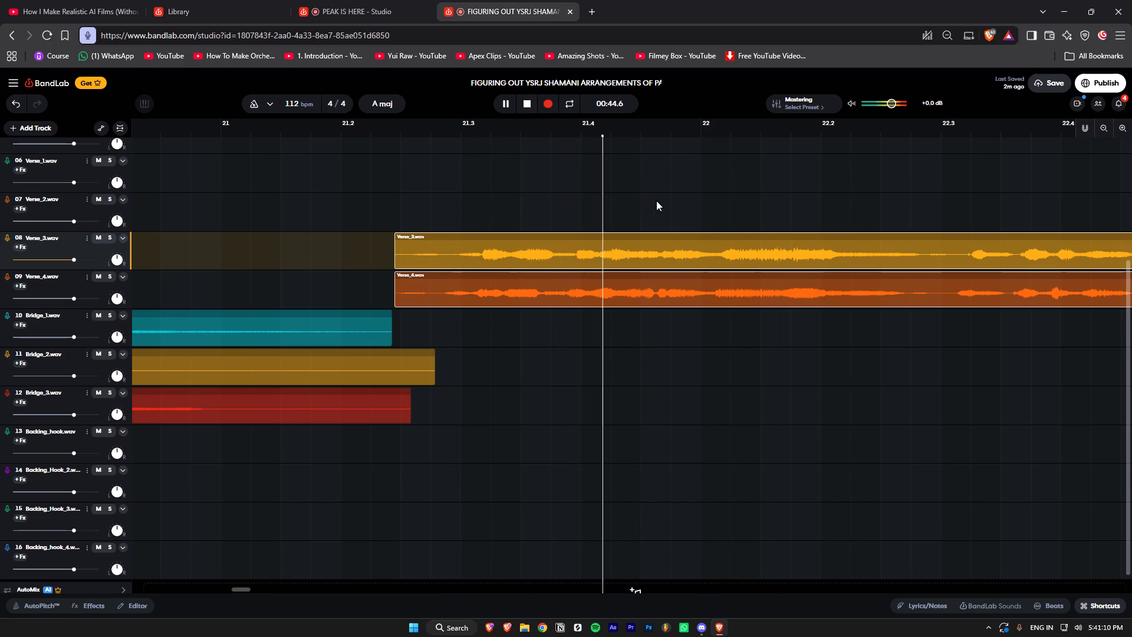
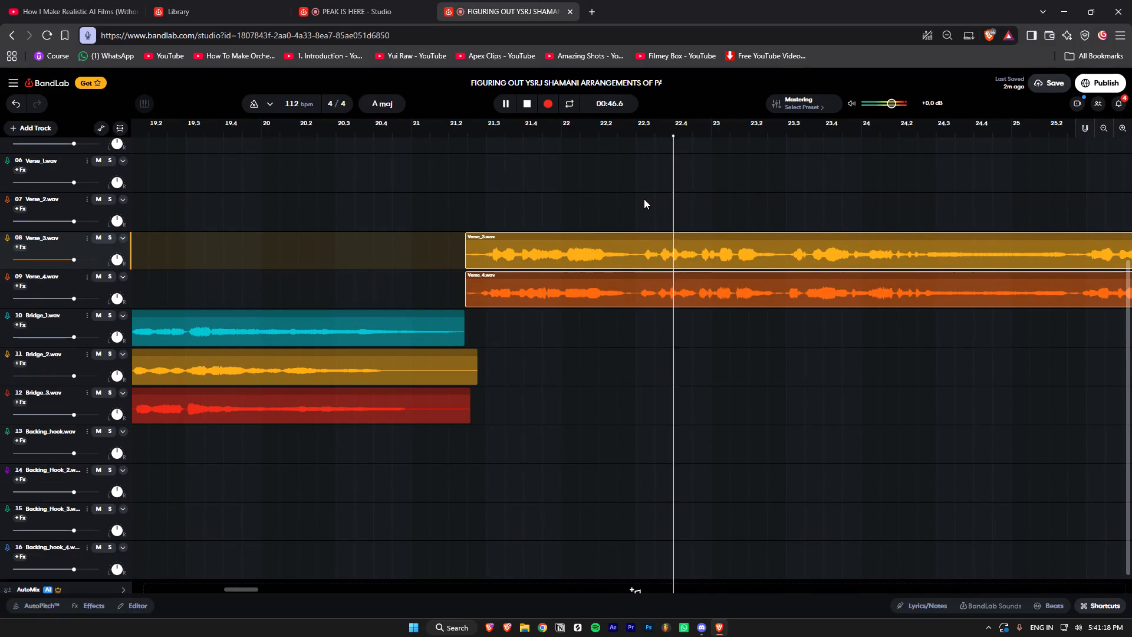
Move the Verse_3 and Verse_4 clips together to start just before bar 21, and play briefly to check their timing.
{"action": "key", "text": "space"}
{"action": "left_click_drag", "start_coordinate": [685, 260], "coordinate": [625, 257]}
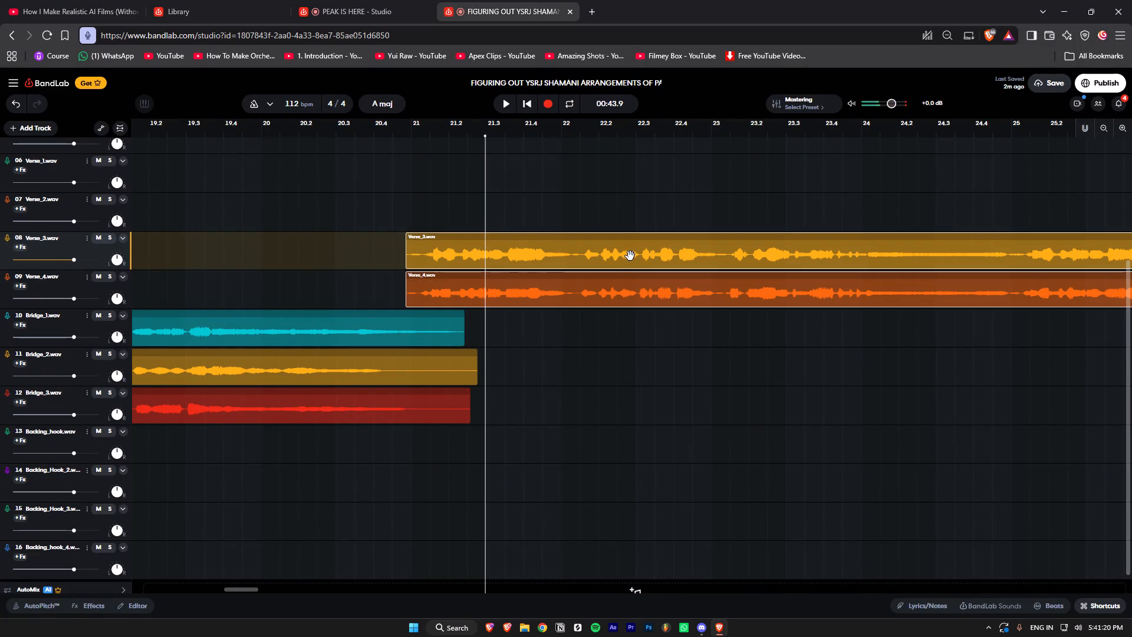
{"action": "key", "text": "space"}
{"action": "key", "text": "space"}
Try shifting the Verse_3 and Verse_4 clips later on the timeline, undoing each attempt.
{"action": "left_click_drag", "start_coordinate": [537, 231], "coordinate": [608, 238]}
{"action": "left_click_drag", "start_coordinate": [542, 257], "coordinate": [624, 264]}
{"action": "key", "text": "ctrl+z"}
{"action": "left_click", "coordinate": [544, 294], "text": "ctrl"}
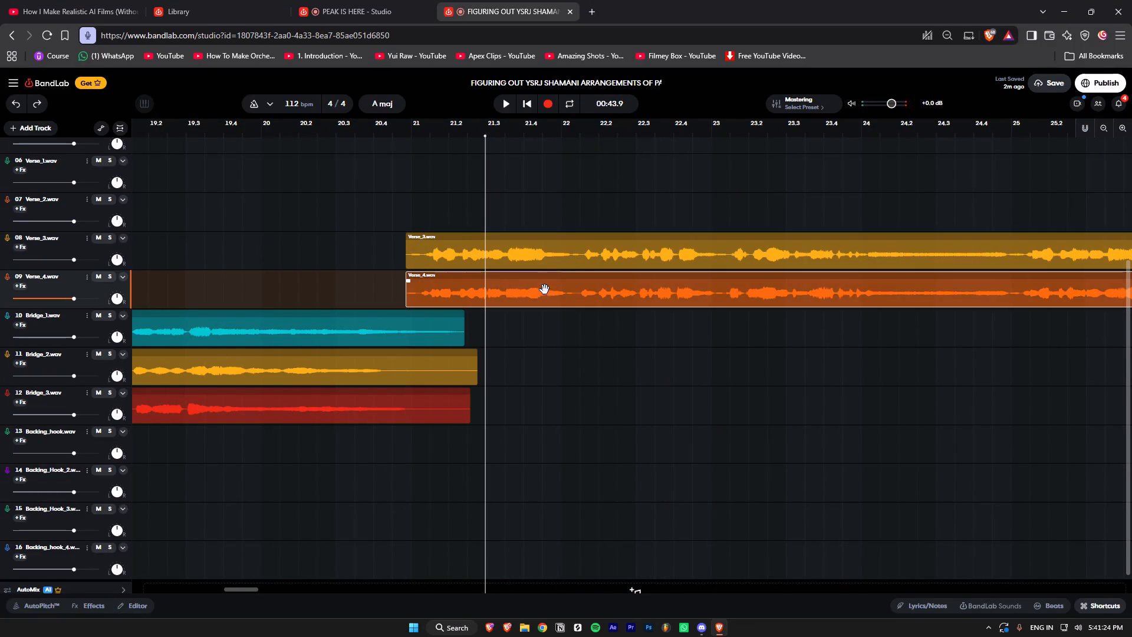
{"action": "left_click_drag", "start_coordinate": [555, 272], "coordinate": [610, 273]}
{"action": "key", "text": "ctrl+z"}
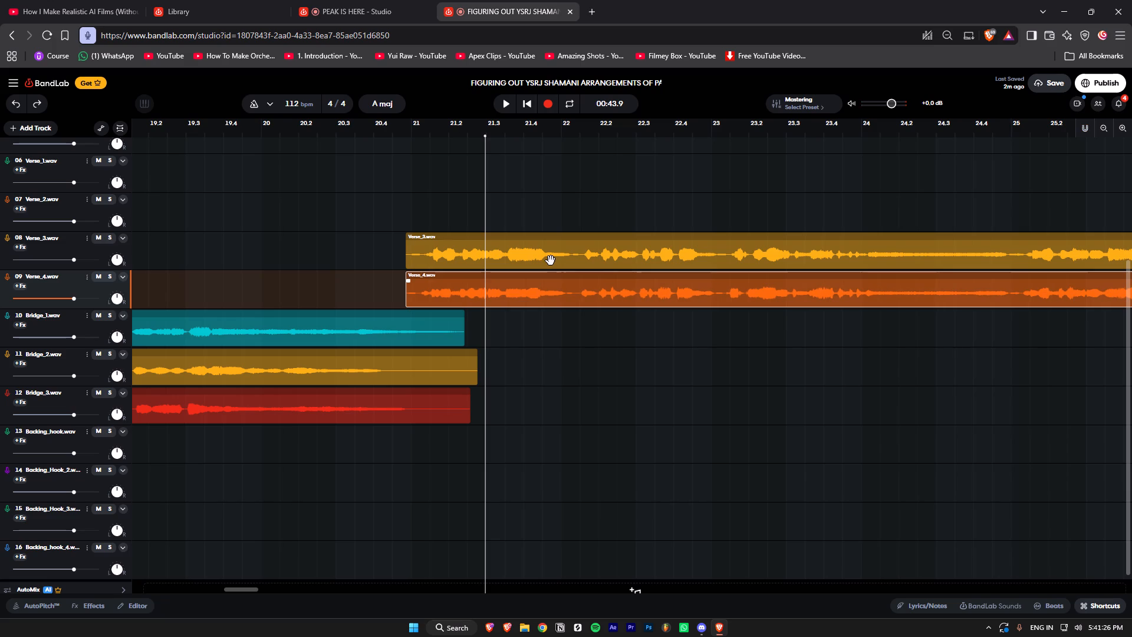
Move the Verse_3 and Verse_4 clips together so both start just after beat 21.2, after a short listening check.
{"action": "left_click", "coordinate": [547, 260], "text": "ctrl+shift"}
{"action": "key", "text": "space"}
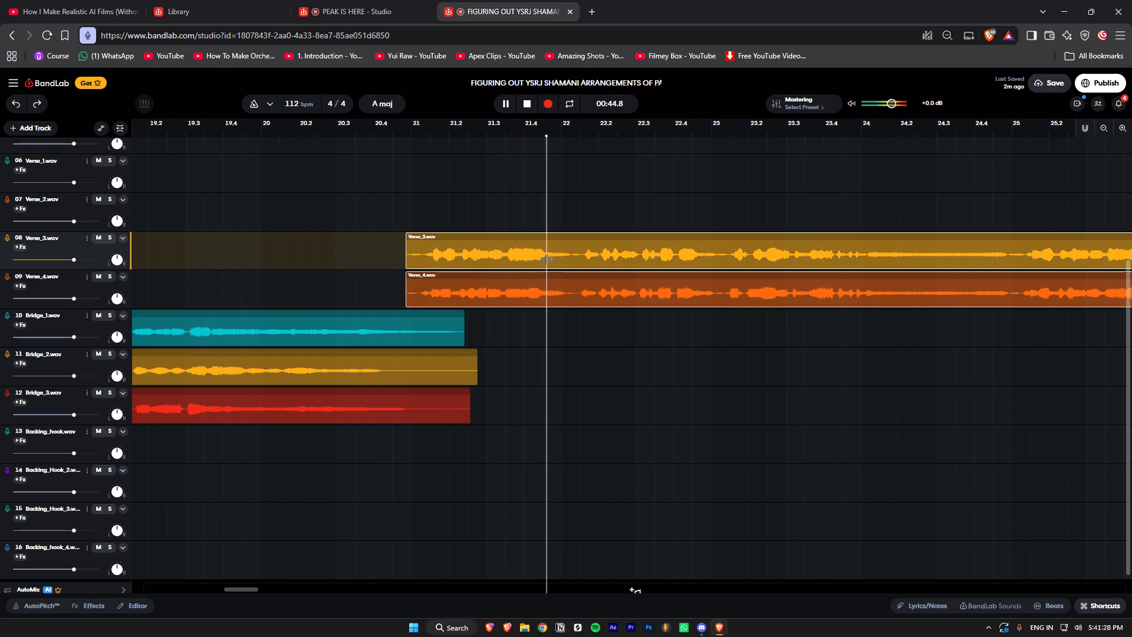
{"action": "key", "text": "space"}
{"action": "left_click_drag", "start_coordinate": [547, 258], "coordinate": [587, 262]}
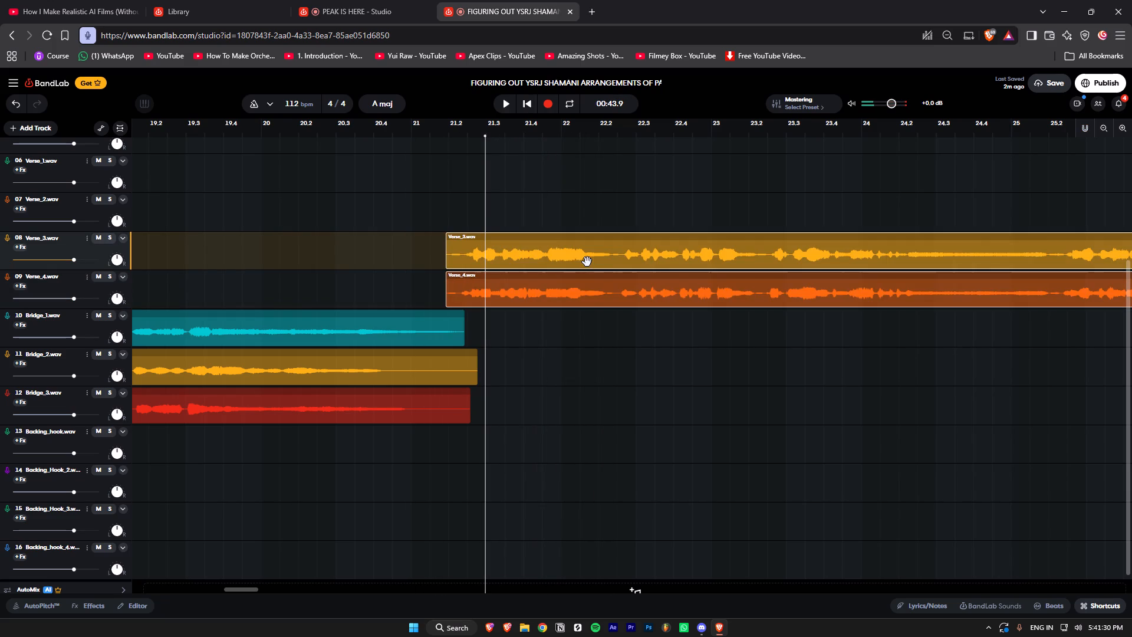
{"action": "left_click_drag", "start_coordinate": [587, 262], "coordinate": [606, 261]}
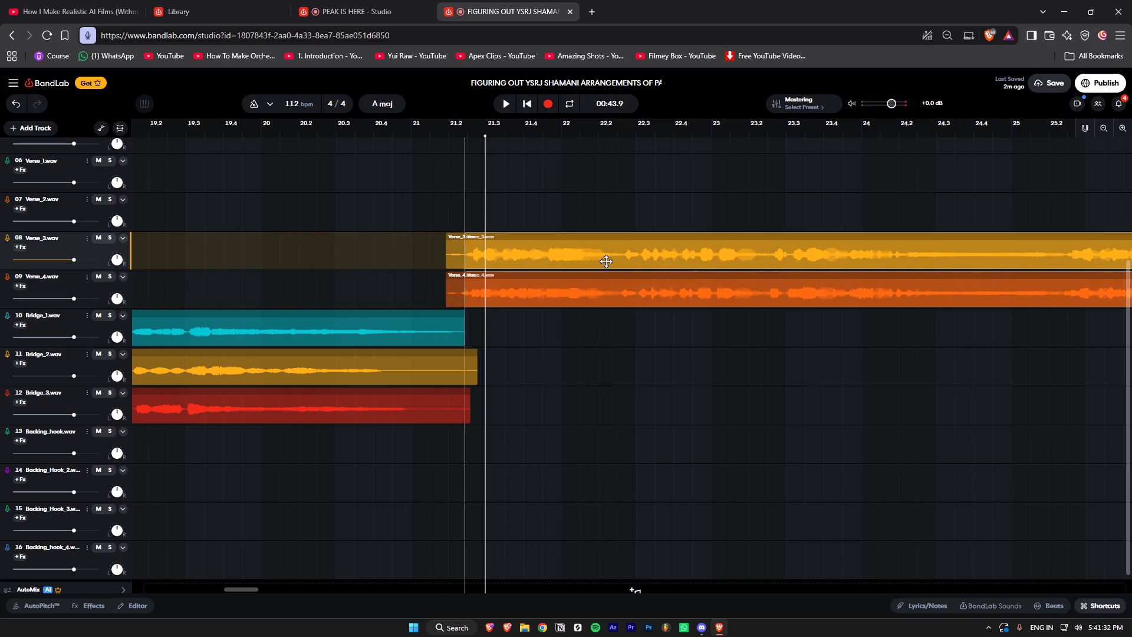
{"action": "left_click_drag", "start_coordinate": [606, 261], "coordinate": [605, 261]}
Play the arrangement from around the start of the moved verse clips to check their timing against the beat.
{"action": "key", "text": "space"}
{"action": "scroll", "coordinate": [604, 263], "scroll_direction": "down", "scroll_amount": 3}
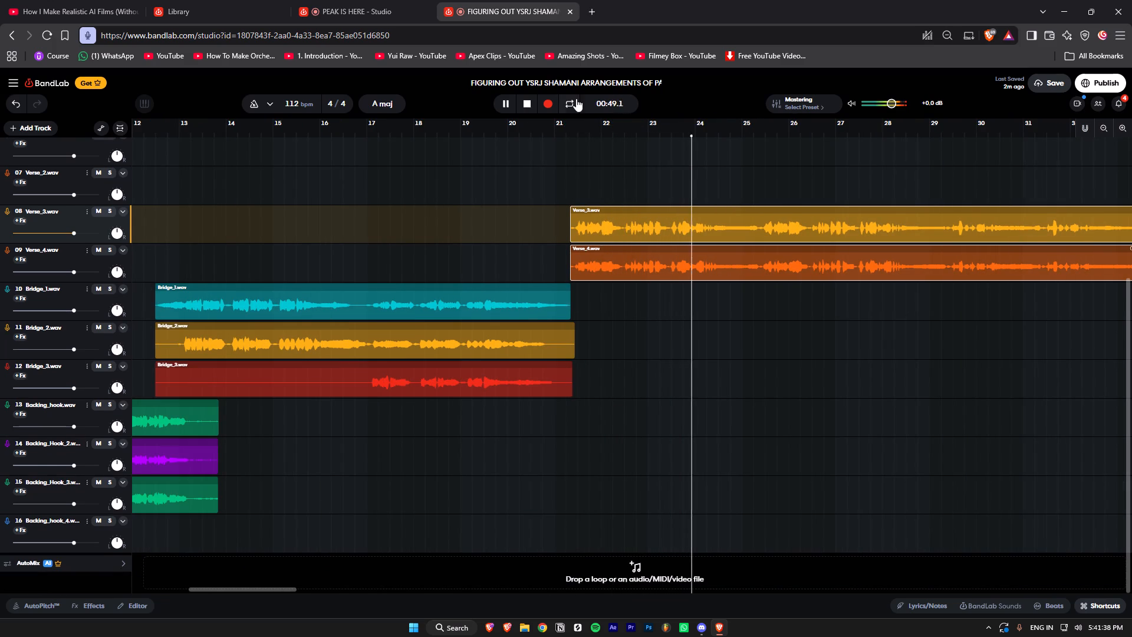
{"action": "left_click", "coordinate": [566, 131]}
{"action": "scroll", "coordinate": [599, 165], "scroll_direction": "up", "scroll_amount": 2, "text": "ctrl"}
{"action": "key", "text": "space"}
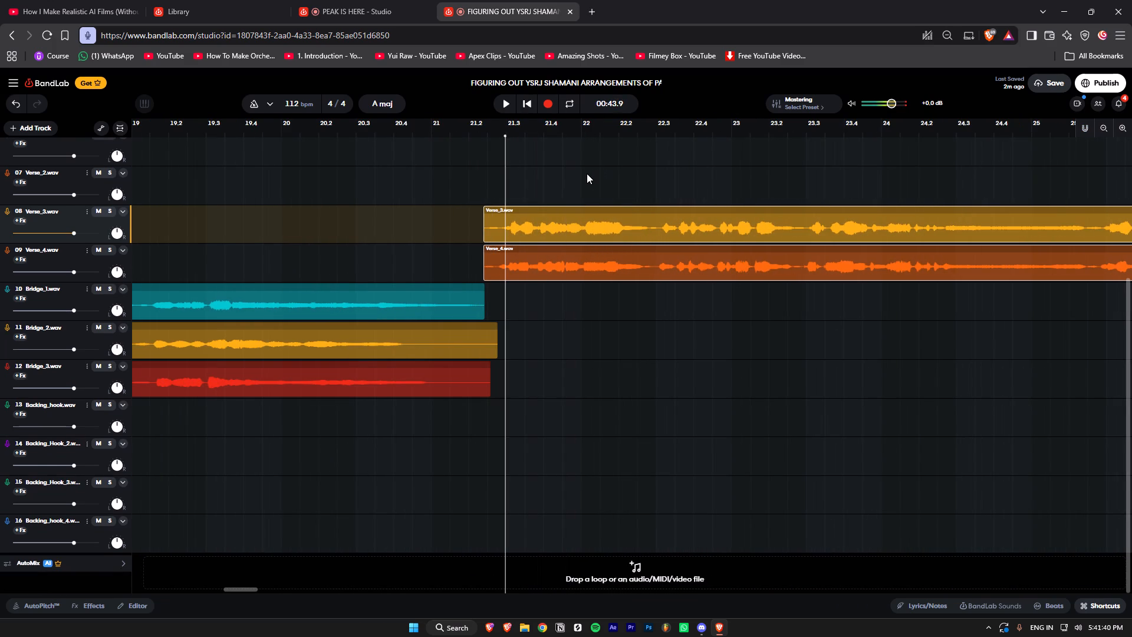
{"action": "key", "text": "space"}
{"action": "key", "text": "space"}
{"action": "key", "text": "space"}
{"action": "key", "text": "space"}
Switch to the PEAK IS HERE project and play from about bar 33 to hear how its second verse enters.
{"action": "left_click", "coordinate": [384, 0]}
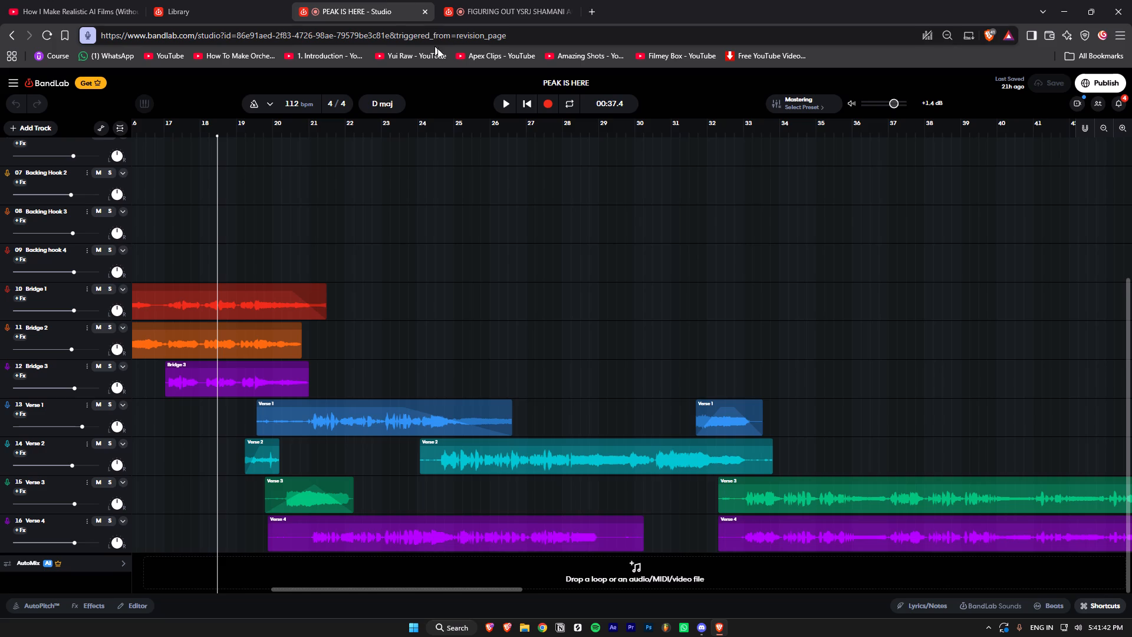
{"action": "left_click", "coordinate": [735, 133]}
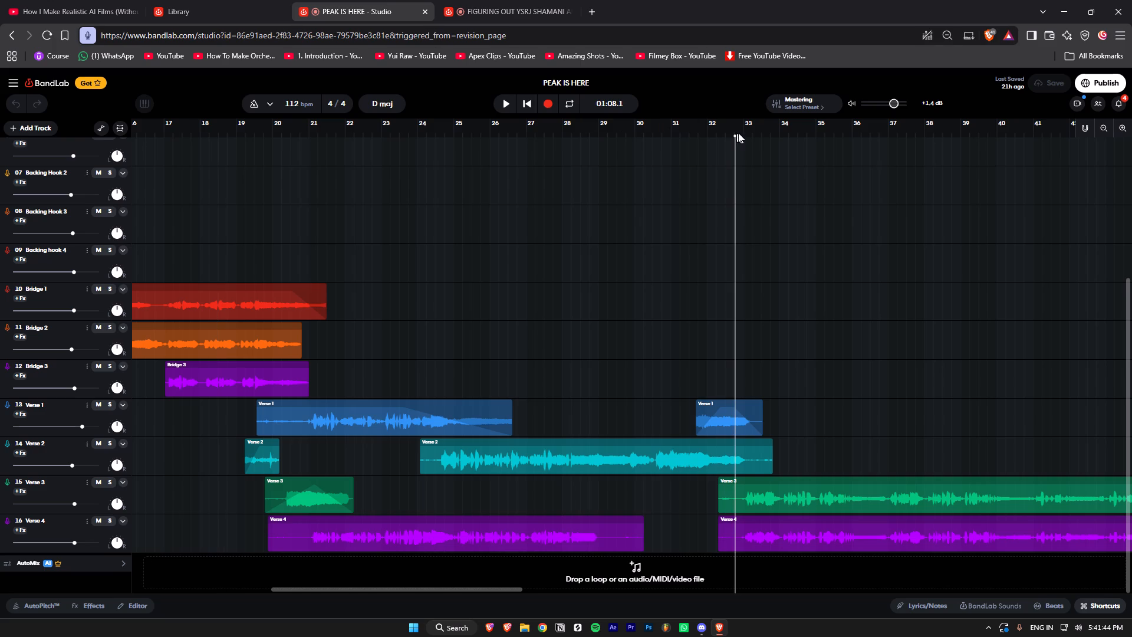
{"action": "left_click_drag", "start_coordinate": [738, 133], "coordinate": [746, 133]}
{"action": "key", "text": "space"}
{"action": "key", "text": "space"}
{"action": "key", "text": "space"}
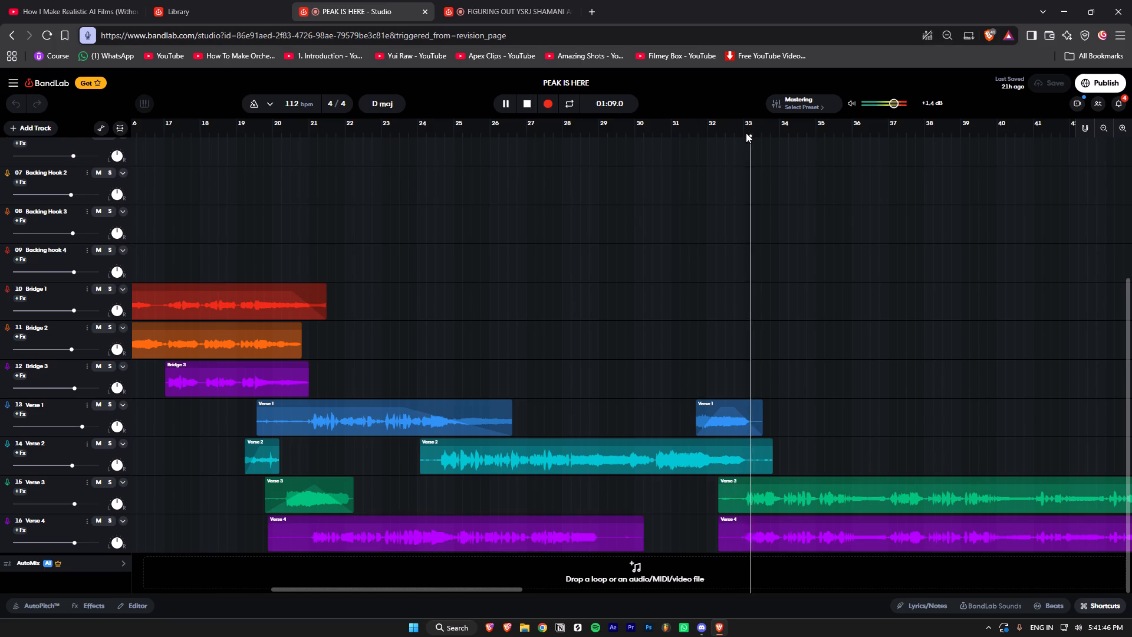
{"action": "key", "text": "space"}
{"action": "key", "text": "space"}
{"action": "key", "text": "space"}
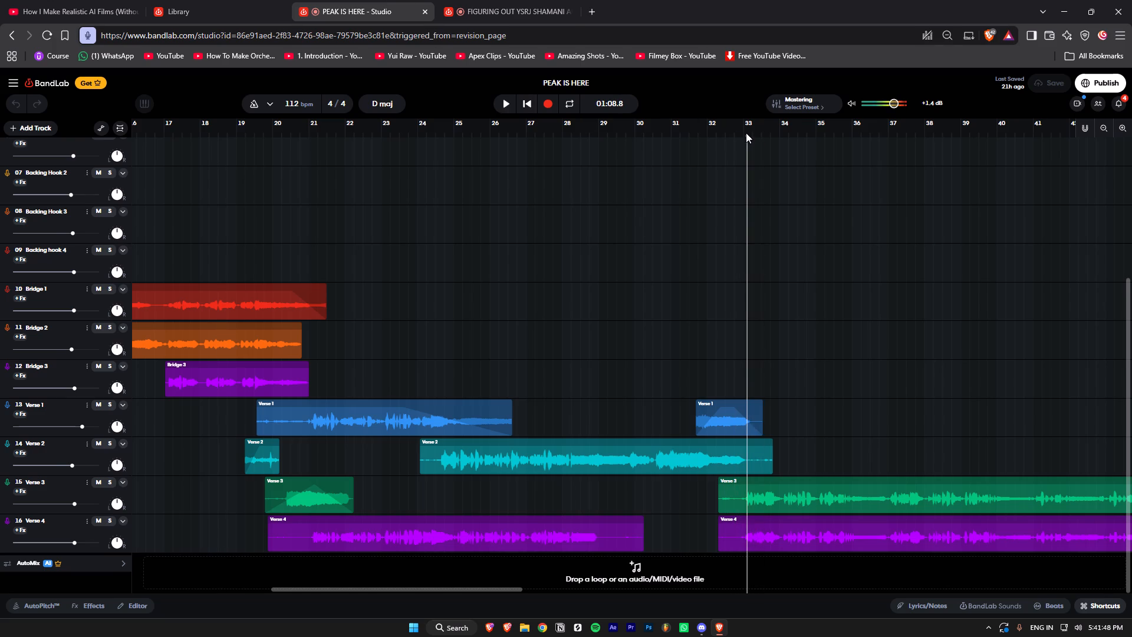
Return to FIGURING OUT YSRJ SHAMANI and replay the verse entry from just before beat 21.3, comparing it with the reference.
{"action": "left_click", "coordinate": [506, 0]}
{"action": "left_click", "coordinate": [502, 133]}
{"action": "key", "text": "space"}
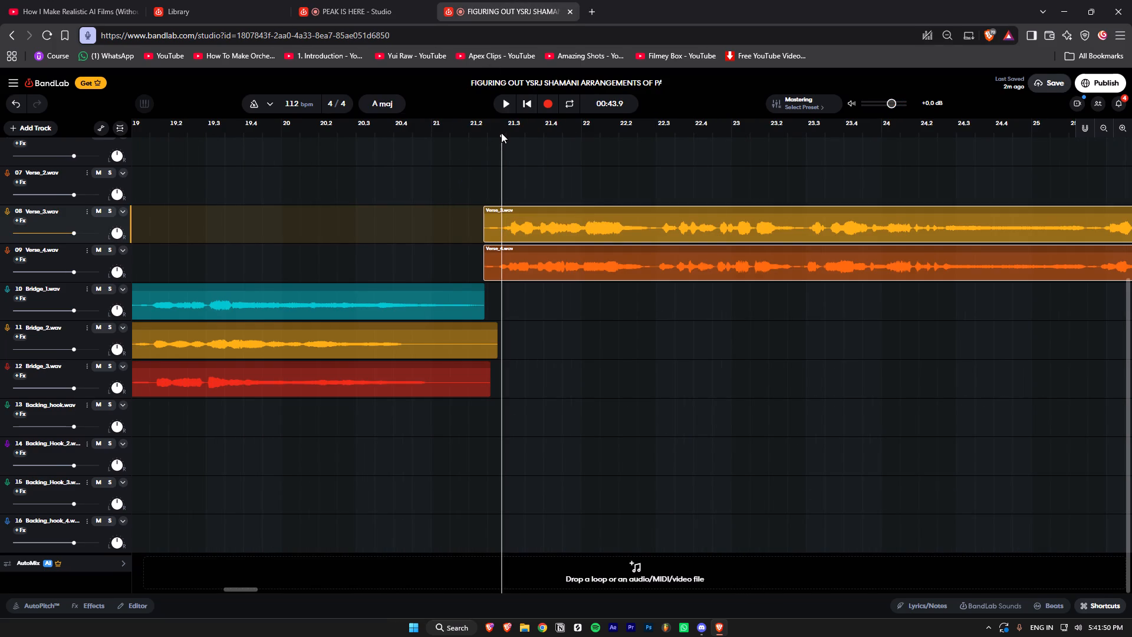
{"action": "key", "text": "space"}
{"action": "key", "text": "space"}
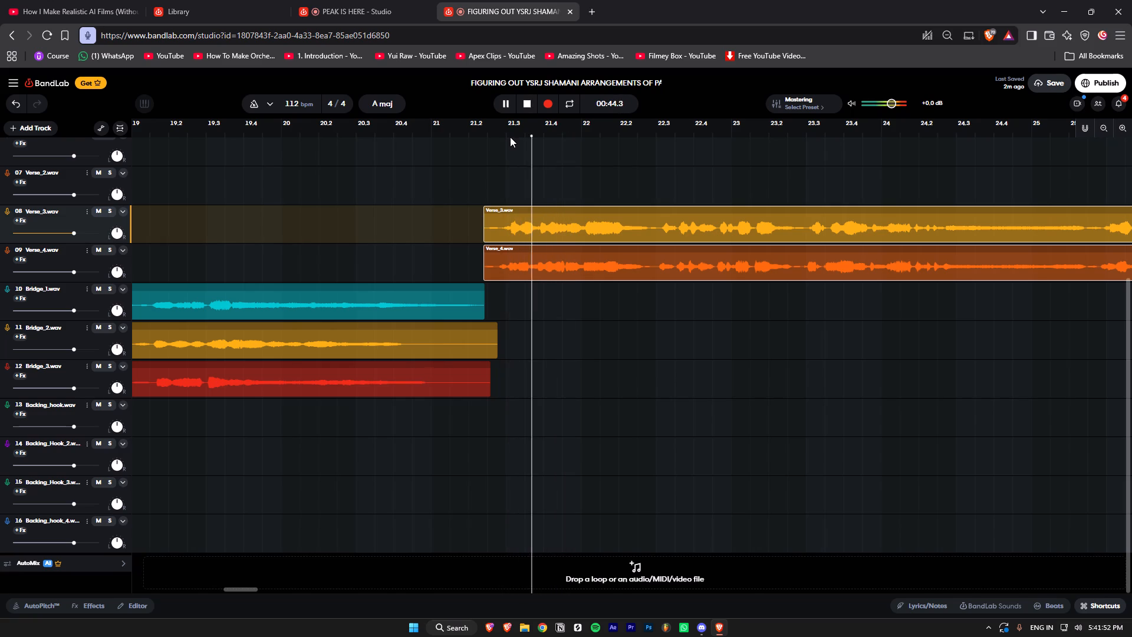
{"action": "key", "text": "space"}
{"action": "key", "text": "space"}
{"action": "scroll", "coordinate": [575, 239], "scroll_direction": "up", "scroll_amount": 4}
{"action": "key", "text": "space"}
{"action": "key", "text": "space"}
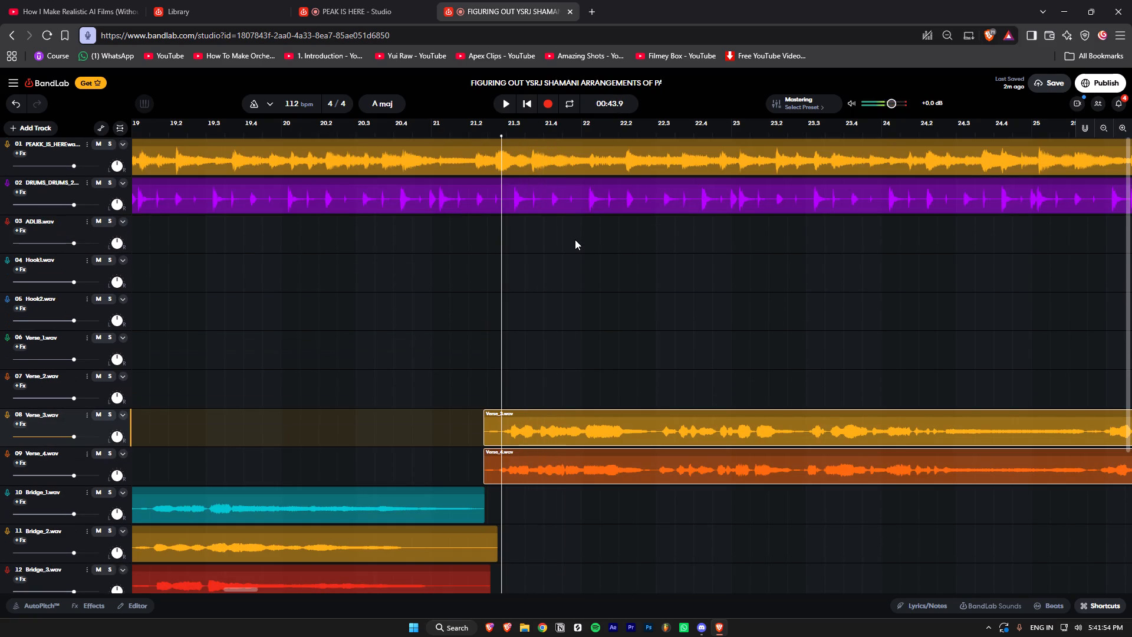
{"action": "key", "text": "space"}
Check the beat from bar 22, and move the Verse_3 and Verse_4 clips together to start shortly after beat 21.3.
{"action": "left_click_drag", "start_coordinate": [505, 134], "coordinate": [533, 137]}
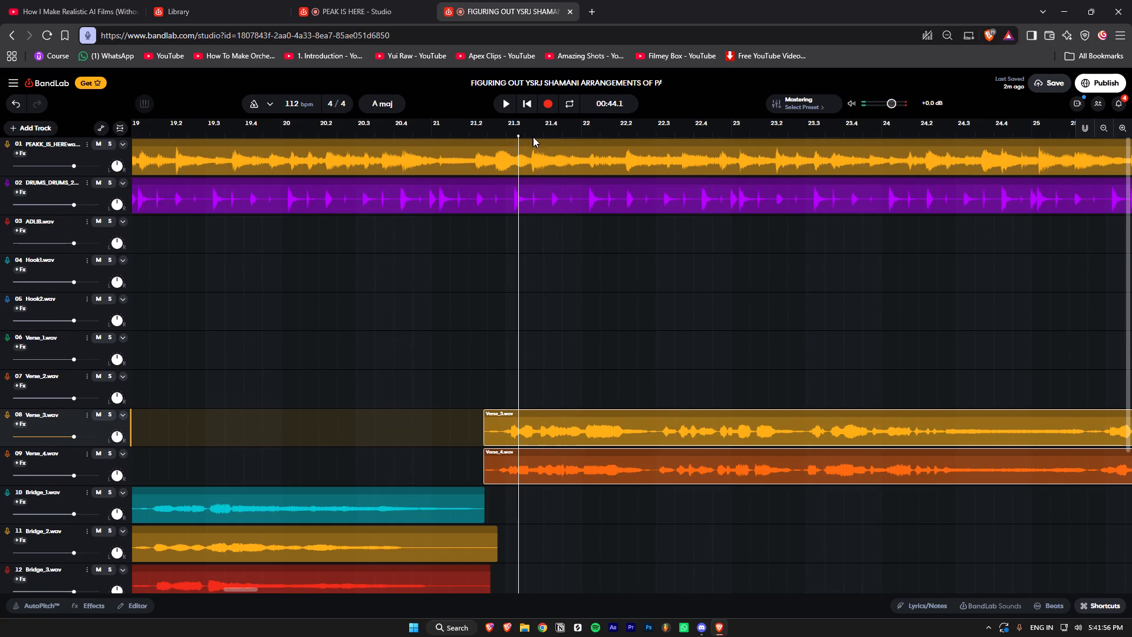
{"action": "left_click_drag", "start_coordinate": [533, 137], "coordinate": [589, 141]}
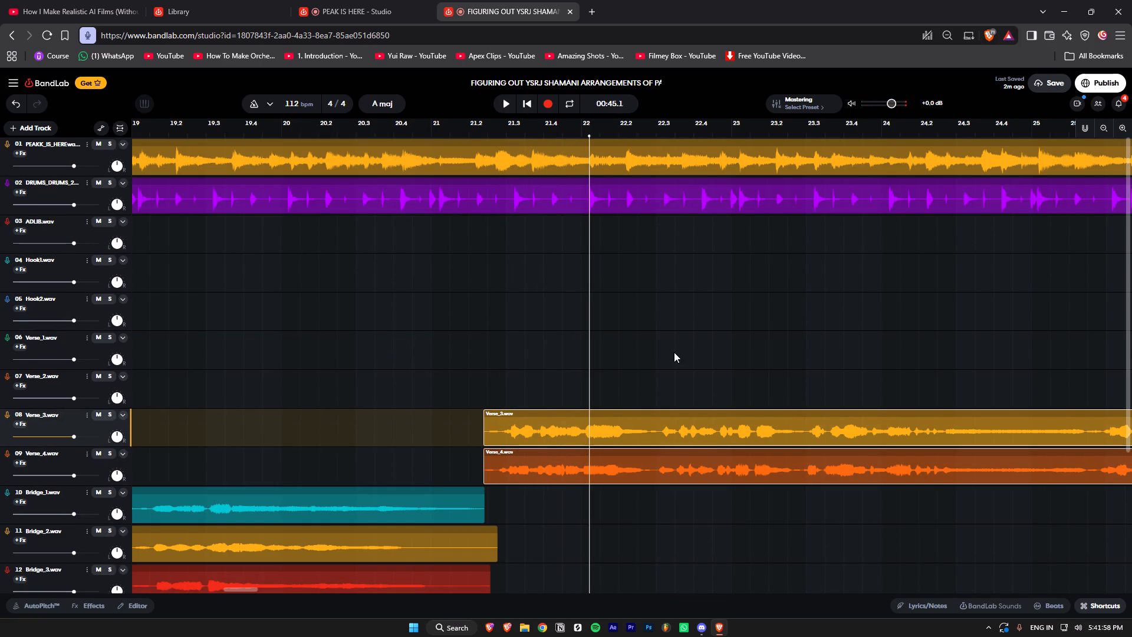
{"action": "key", "text": "space"}
{"action": "key", "text": "space"}
{"action": "left_click_drag", "start_coordinate": [633, 444], "coordinate": [667, 441]}
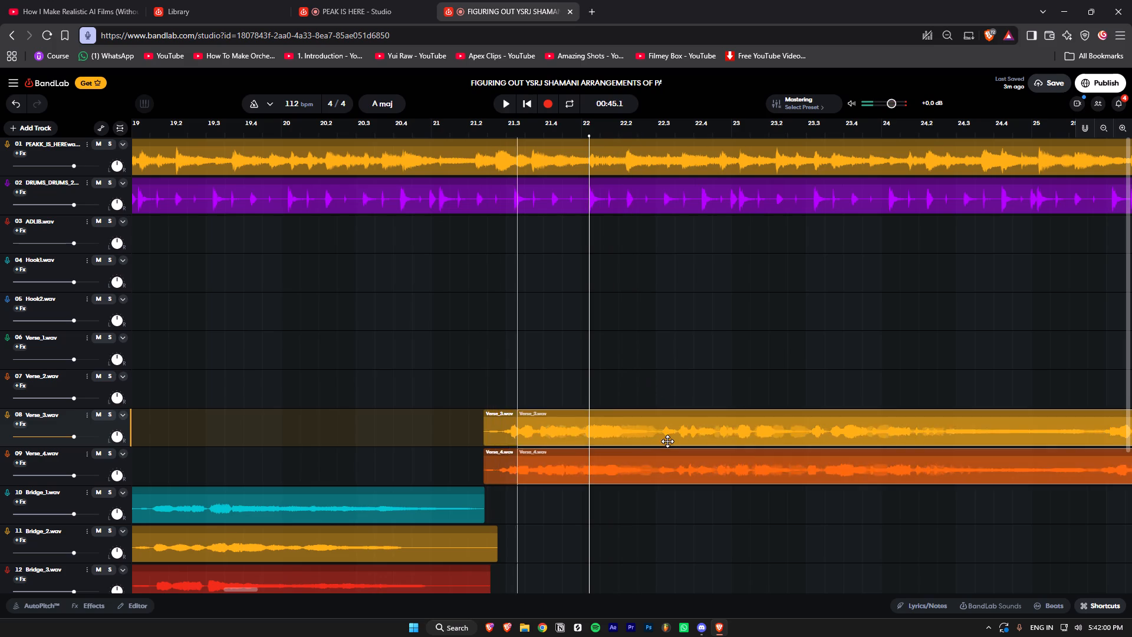
{"action": "left_click_drag", "start_coordinate": [667, 441], "coordinate": [673, 439]}
Play the shifted verse clips, restarting from about midway between bar 21 and beat 21.2, to check their timing.
{"action": "key", "text": "space"}
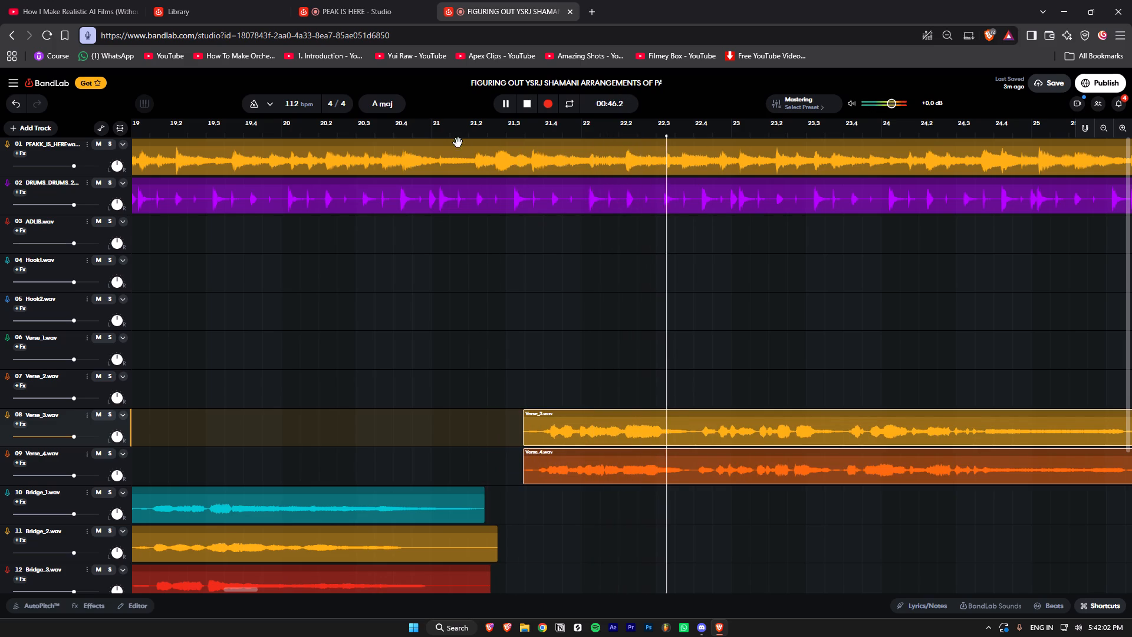
{"action": "left_click", "coordinate": [458, 143]}
{"action": "left_click", "coordinate": [458, 134]}
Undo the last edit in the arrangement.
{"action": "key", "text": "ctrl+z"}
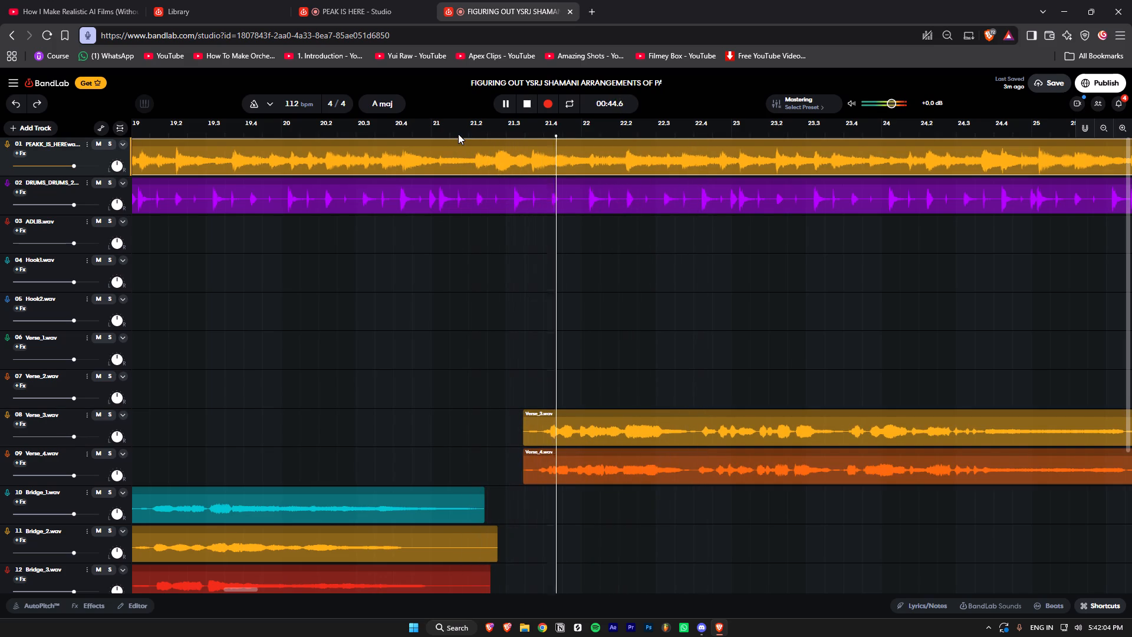
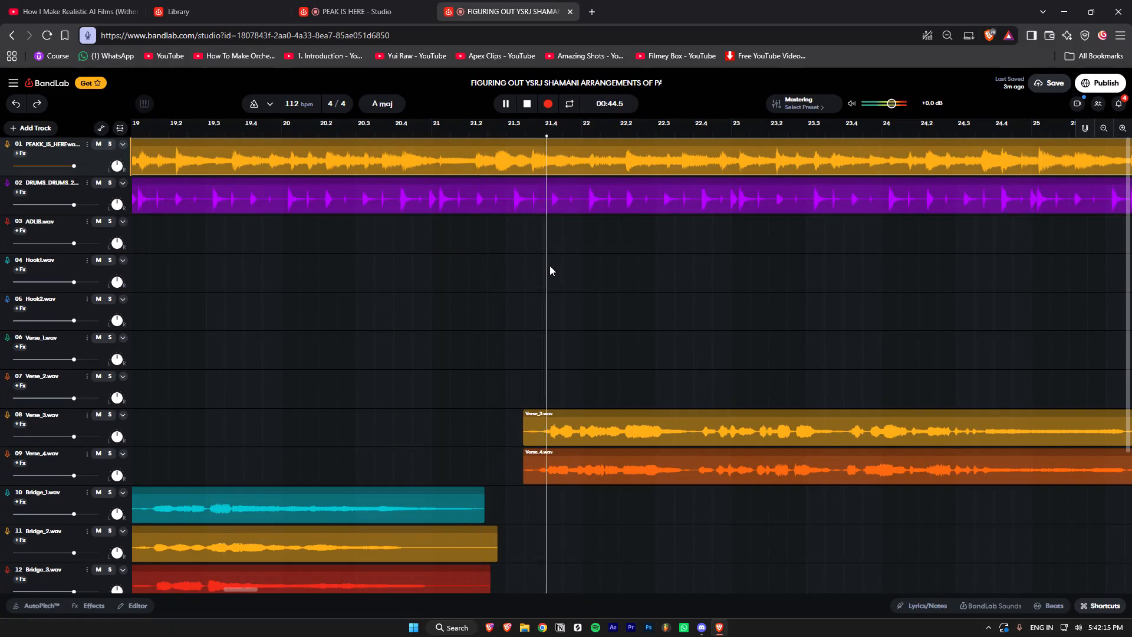
Stop playback and select the Verse_3 and Verse_4 clips together on their tracks.
{"action": "scroll", "coordinate": [590, 317], "scroll_direction": "up", "scroll_amount": 3, "text": "ctrl"}
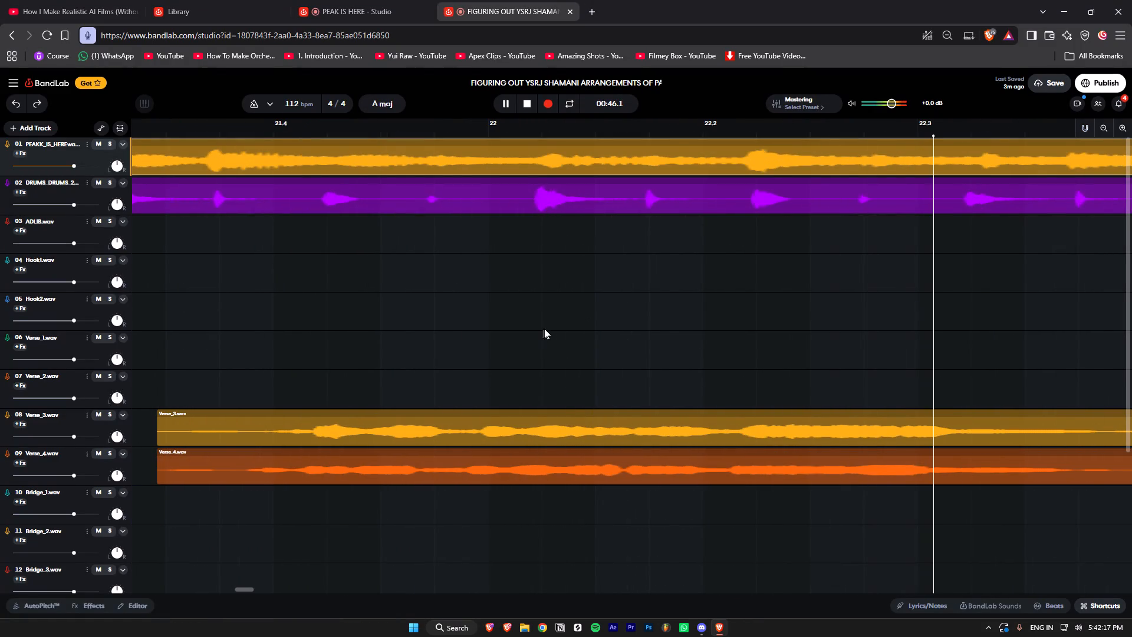
{"action": "scroll", "coordinate": [543, 329], "scroll_direction": "down", "scroll_amount": 4, "text": "ctrl"}
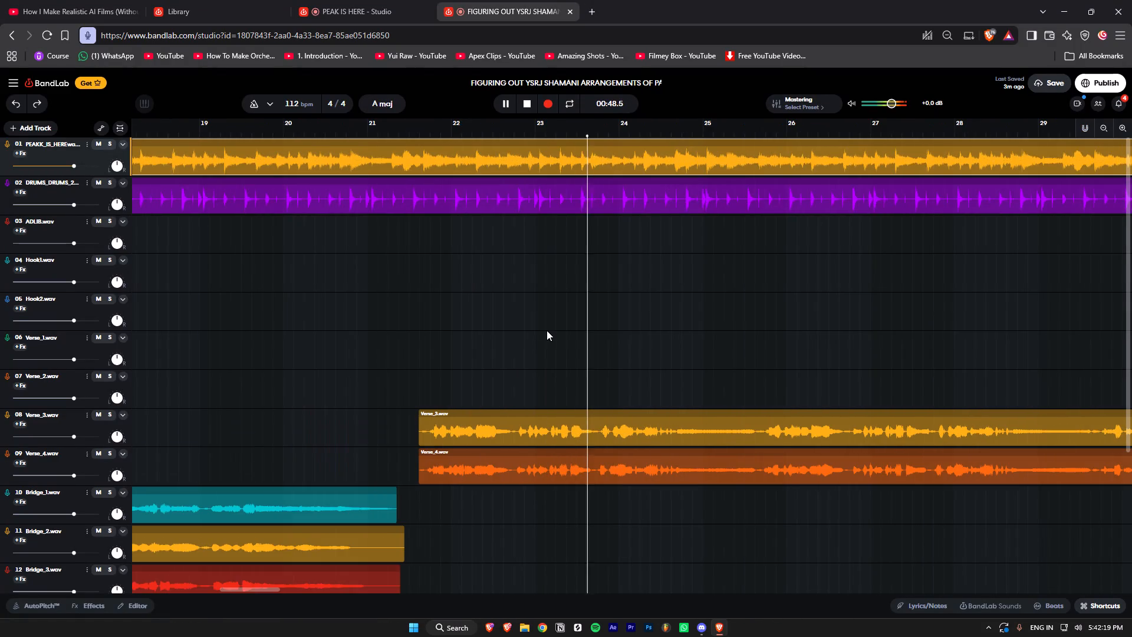
{"action": "key", "text": "space"}
{"action": "scroll", "coordinate": [436, 379], "scroll_direction": "up", "scroll_amount": 2, "text": "ctrl"}
{"action": "left_click", "coordinate": [516, 435], "text": "ctrl+shift"}
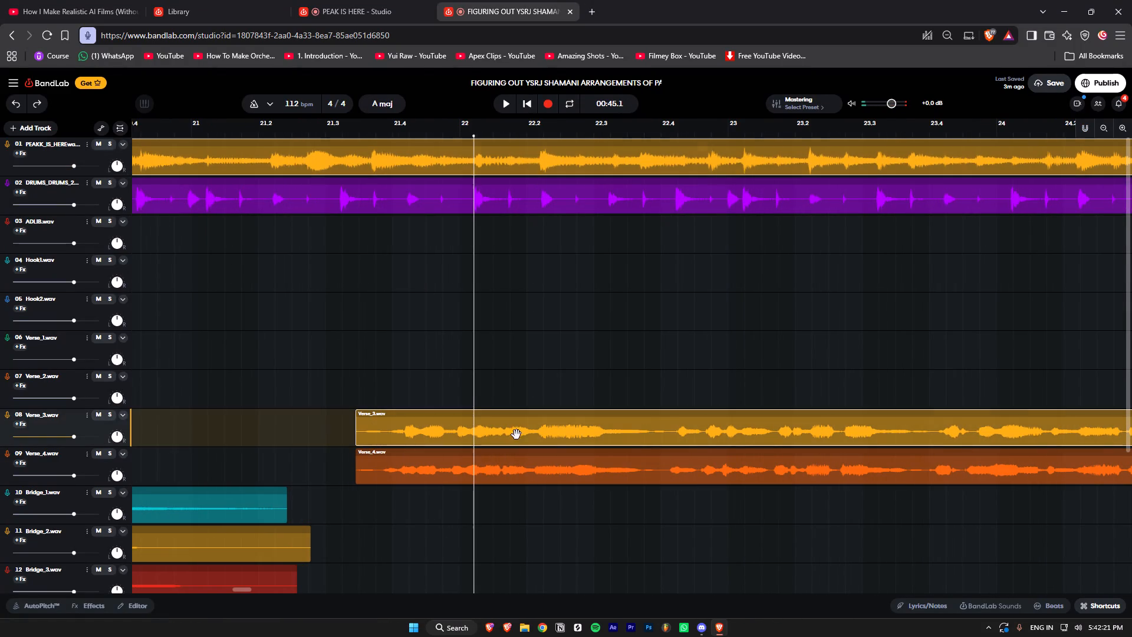
{"action": "left_click", "coordinate": [523, 478], "text": "ctrl+shift"}
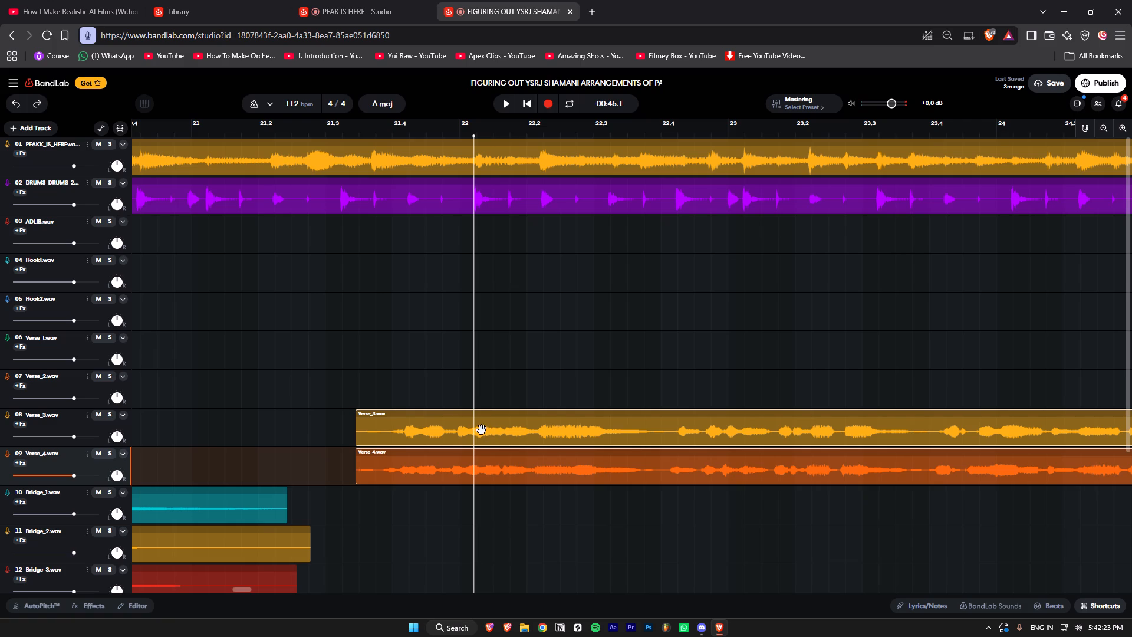
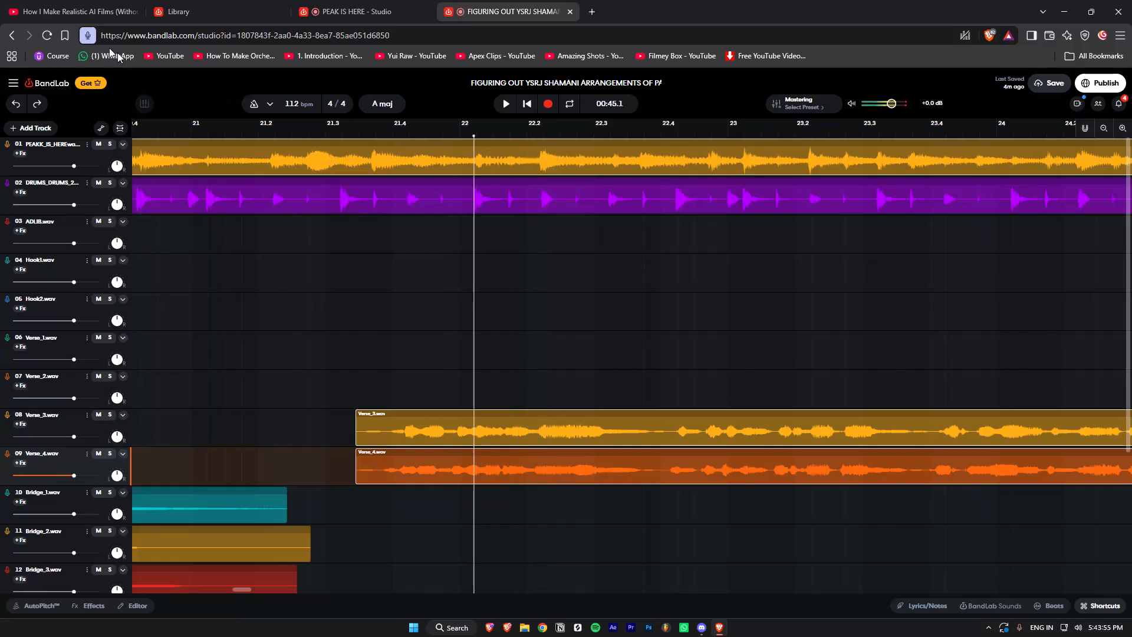
Exit the FIGURING OUT YSRJ SHAMANI studio session to its track page, discarding all unsaved changes.
{"action": "left_click_drag", "start_coordinate": [258, 14], "coordinate": [266, 14]}
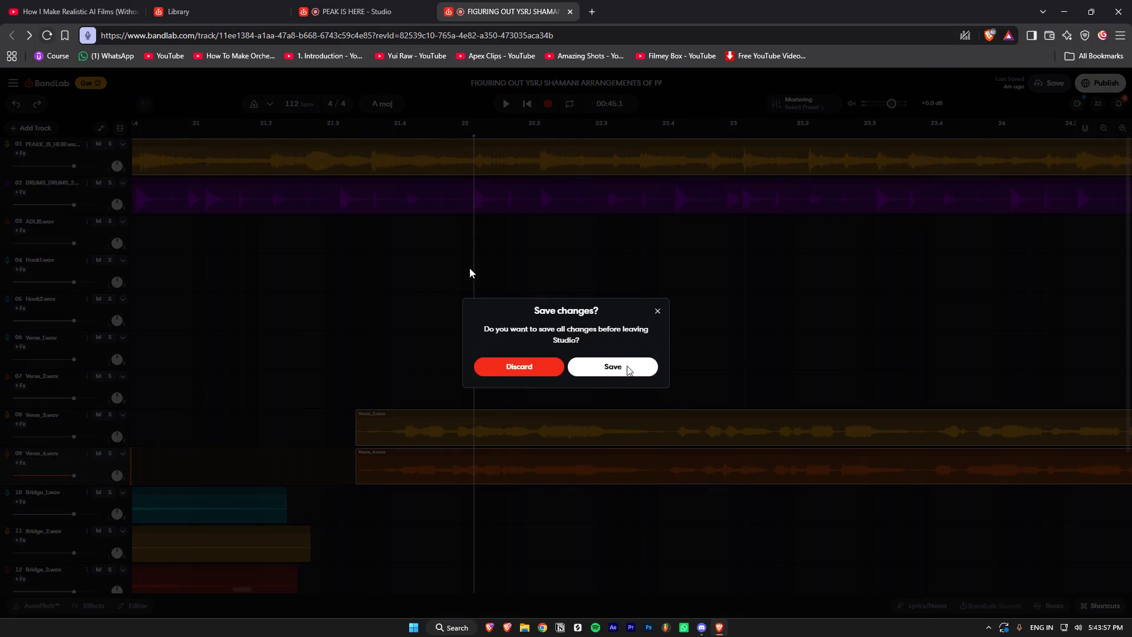
{"action": "left_click", "coordinate": [528, 363]}
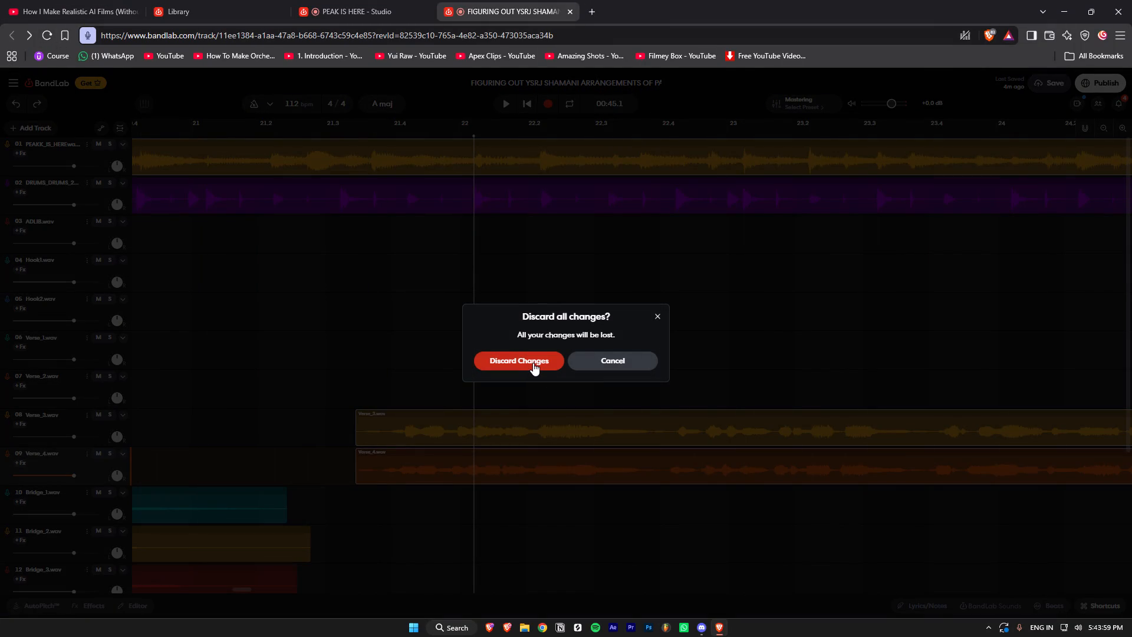
{"action": "left_click", "coordinate": [533, 363]}
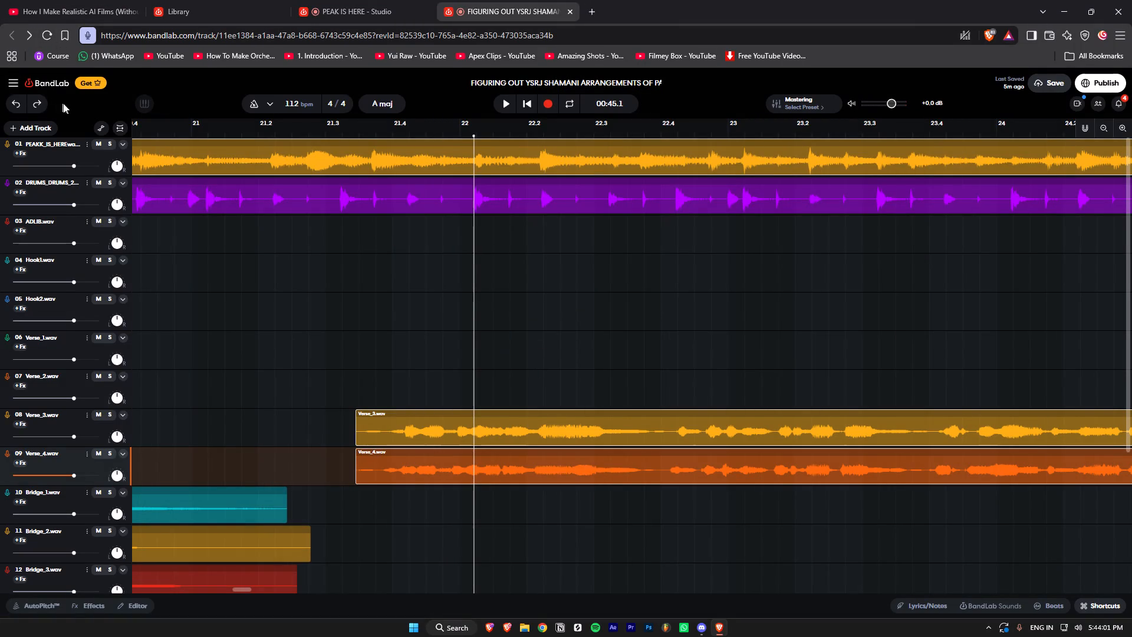
{"action": "left_click", "coordinate": [15, 84]}
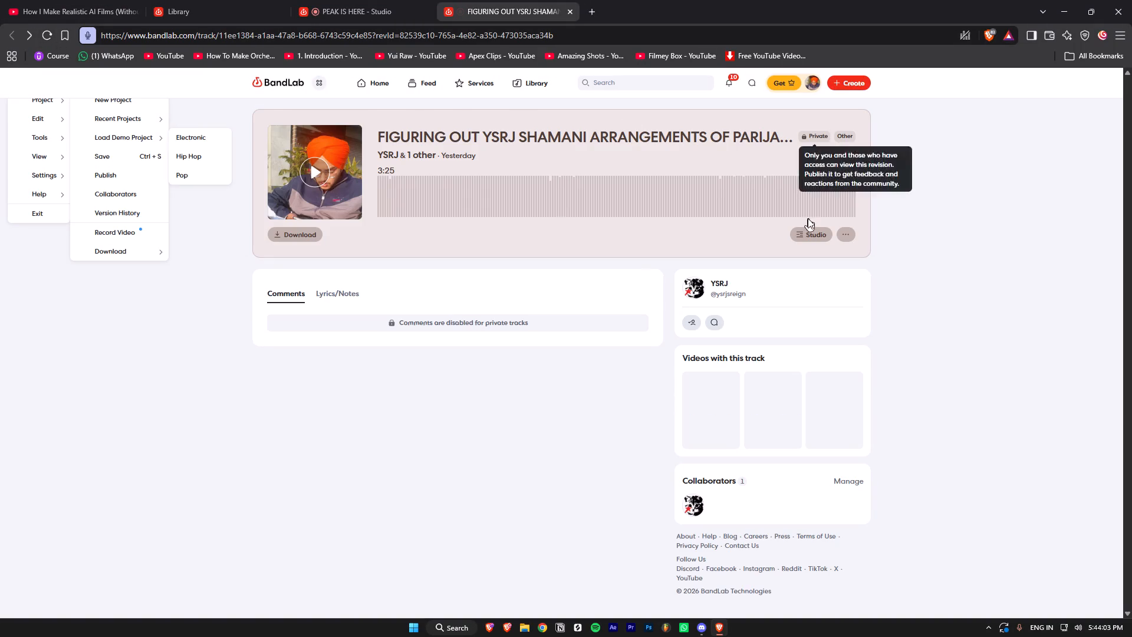
Open the current version, dated Today, 05:43 PM, in Studio from the track's project details.
{"action": "left_click", "coordinate": [844, 234]}
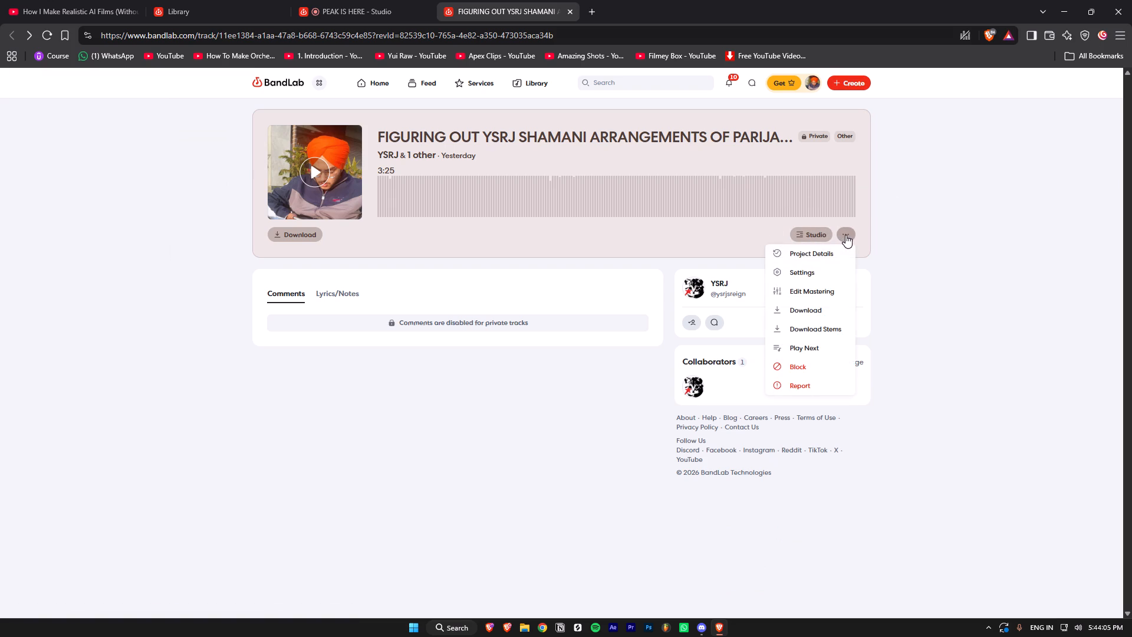
{"action": "left_click", "coordinate": [822, 254]}
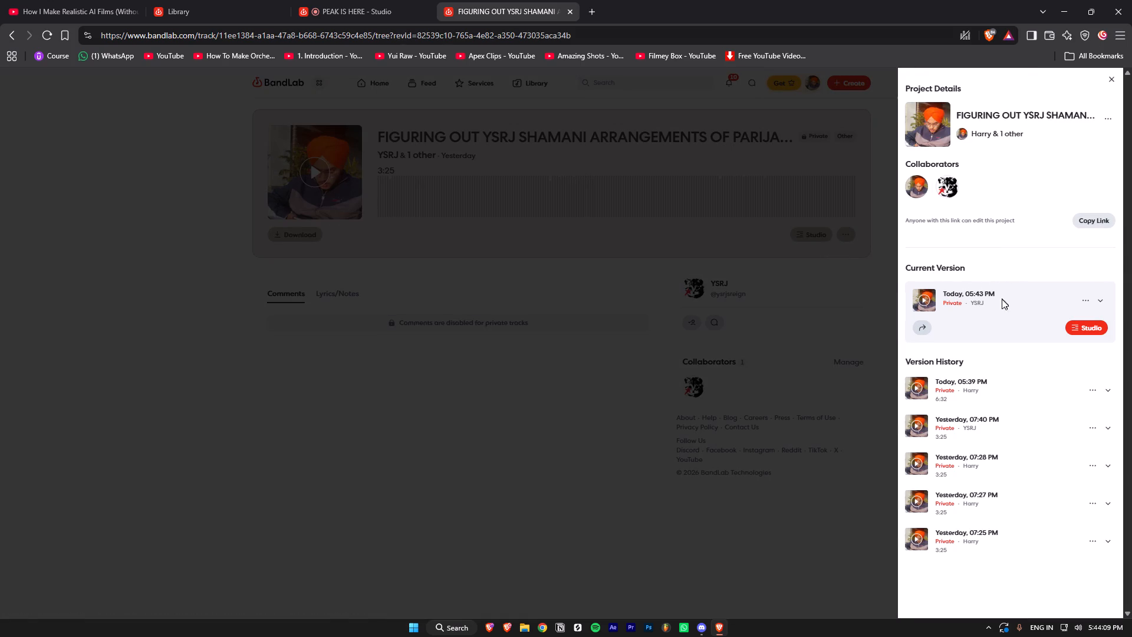
{"action": "left_click", "coordinate": [1081, 331]}
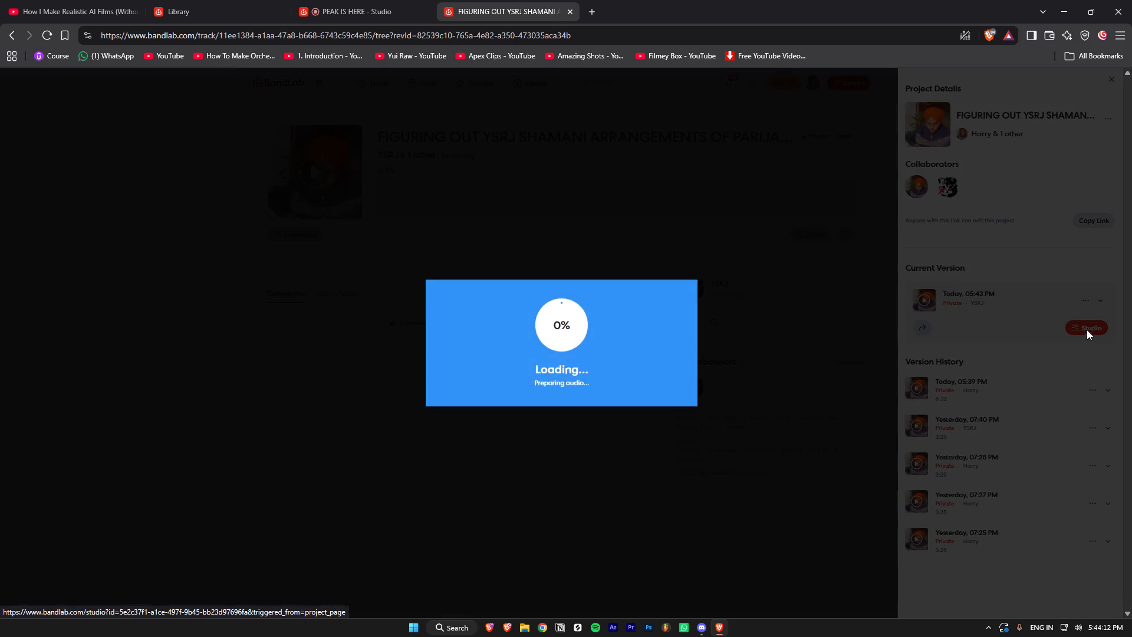
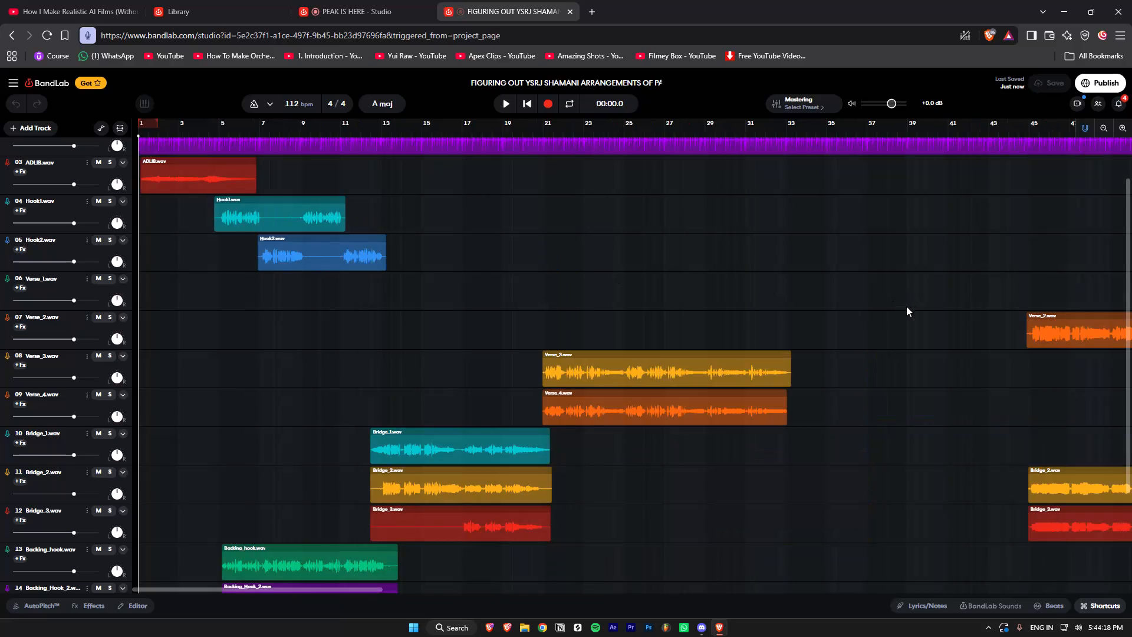
Play the arrangement from bar 5 through the hook and bridge into the verse at bar 21, and save the project.
{"action": "left_click_drag", "start_coordinate": [347, 130], "coordinate": [347, 130]}
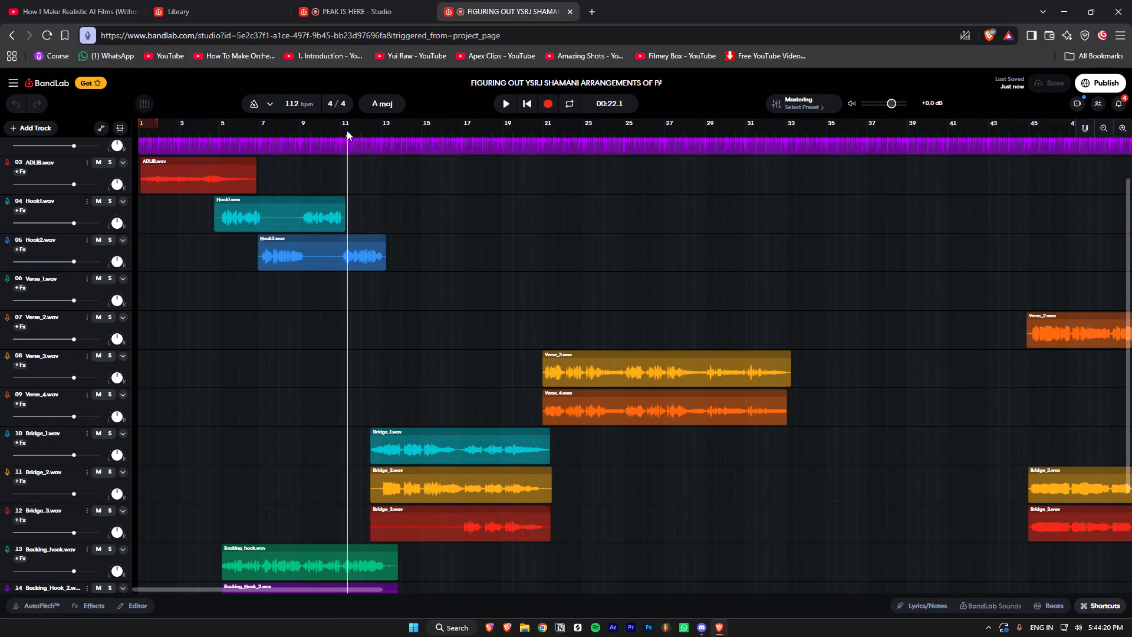
{"action": "left_click_drag", "start_coordinate": [347, 130], "coordinate": [221, 129]}
{"action": "key", "text": "space"}
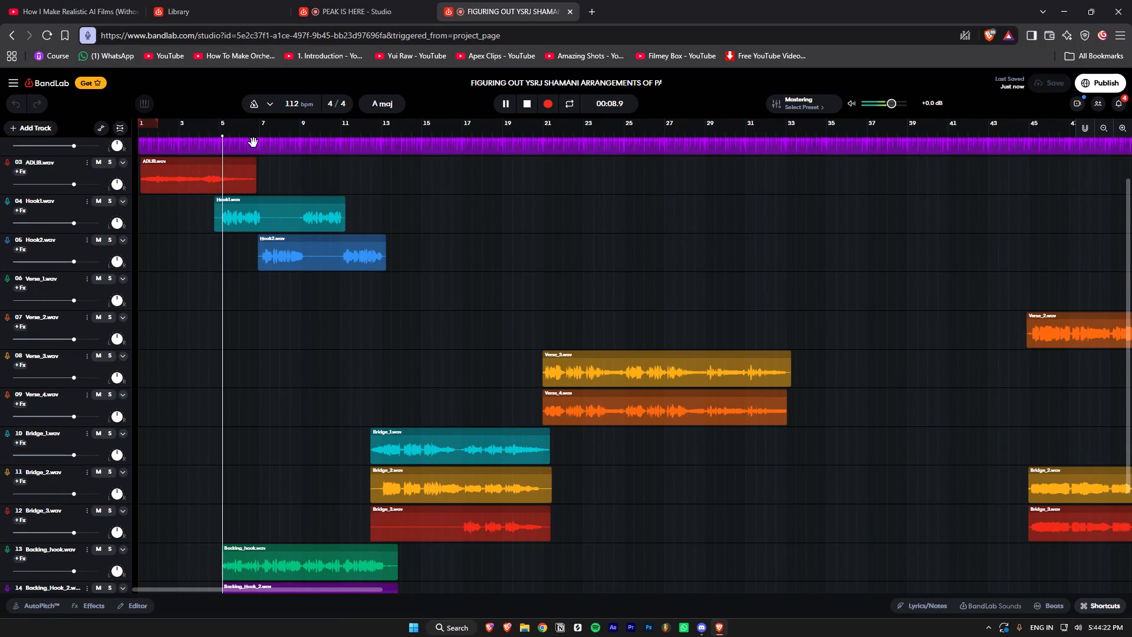
{"action": "scroll", "coordinate": [291, 198], "scroll_direction": "down", "scroll_amount": 2}
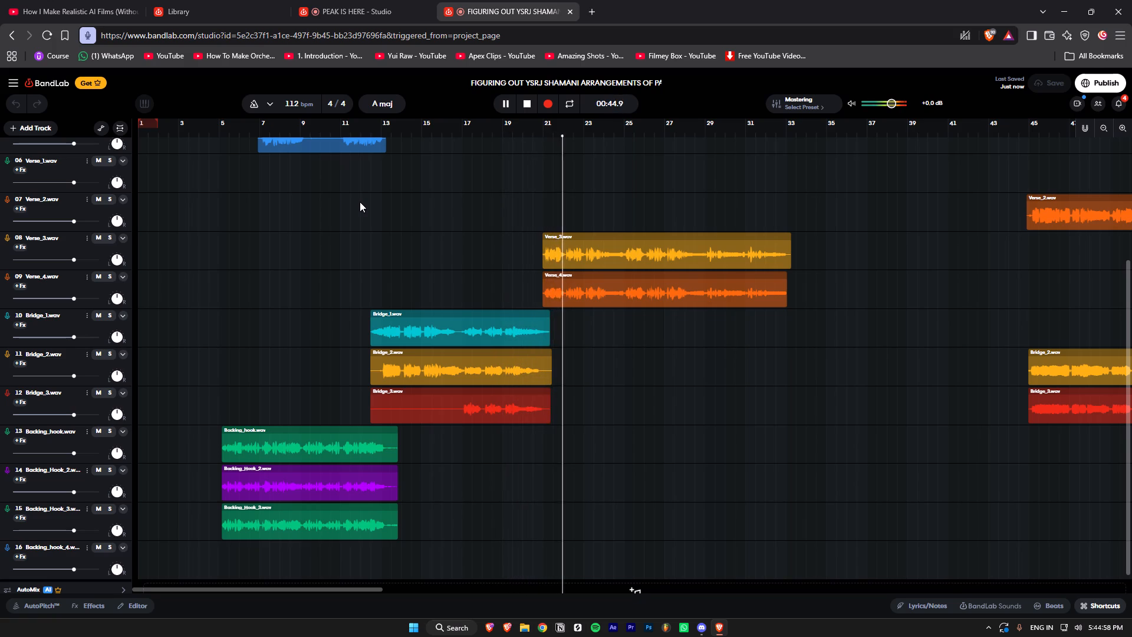
{"action": "key", "text": "space"}
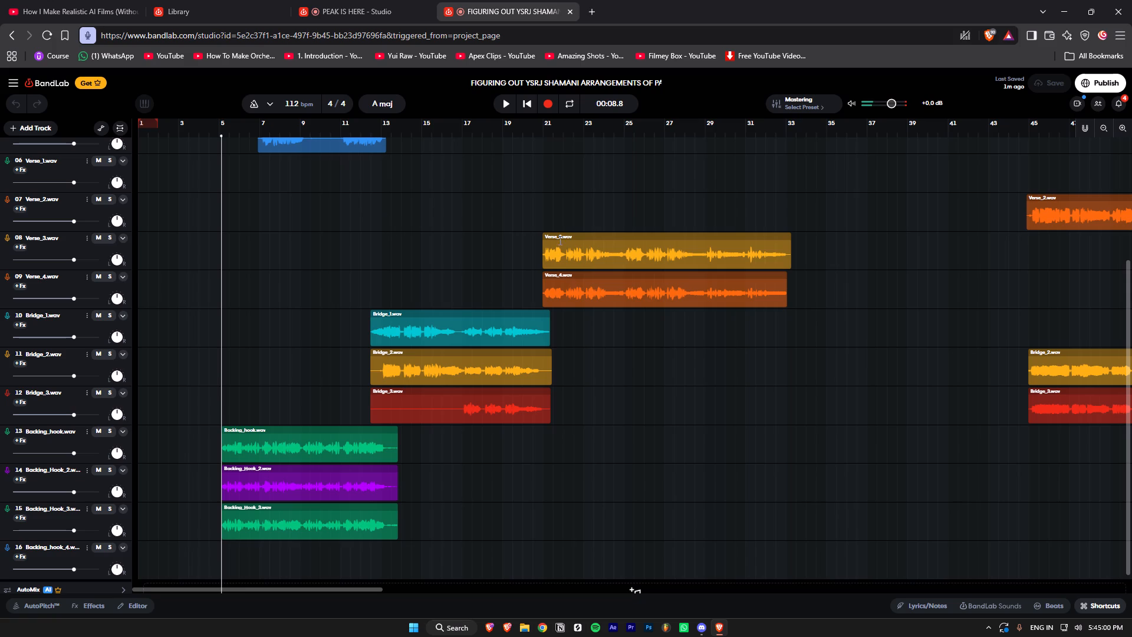
{"action": "key", "text": "ctrl+s"}
Play the verse section from about bar 21, past the end of the Verse_3 and Verse_4 clips.
{"action": "scroll", "coordinate": [605, 241], "scroll_direction": "up", "scroll_amount": 3, "text": "ctrl"}
{"action": "scroll", "coordinate": [432, 236], "scroll_direction": "up", "scroll_amount": 1, "text": "alt"}
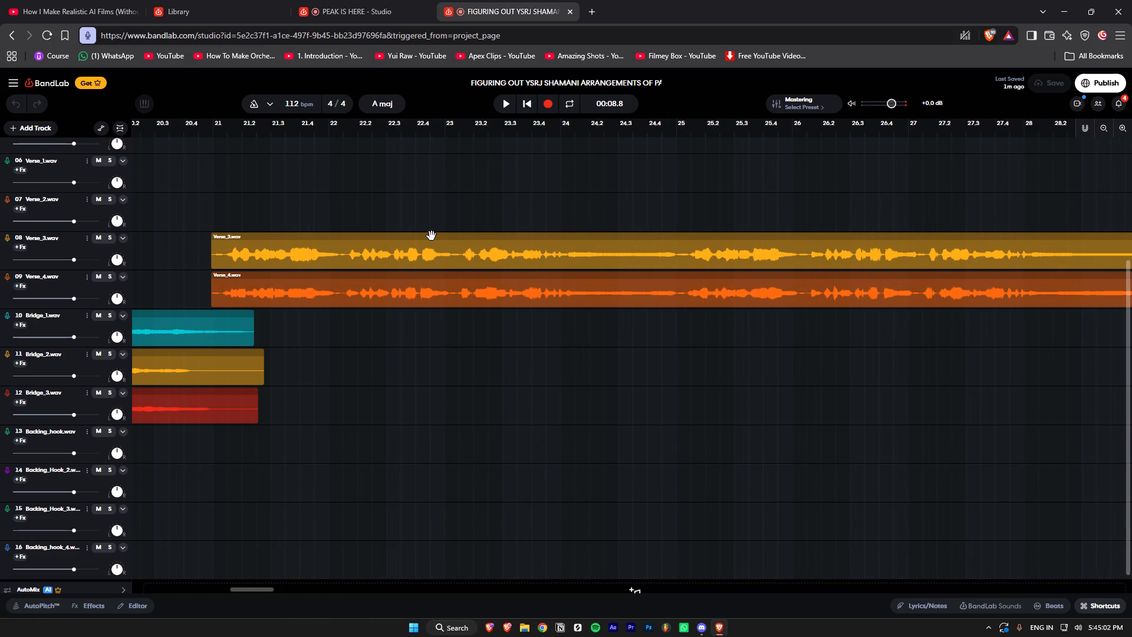
{"action": "scroll", "coordinate": [453, 233], "scroll_direction": "down", "scroll_amount": 3, "text": "ctrl"}
{"action": "scroll", "coordinate": [473, 234], "scroll_direction": "down", "scroll_amount": 1}
{"action": "scroll", "coordinate": [531, 234], "scroll_direction": "down", "scroll_amount": 1, "text": "ctrl"}
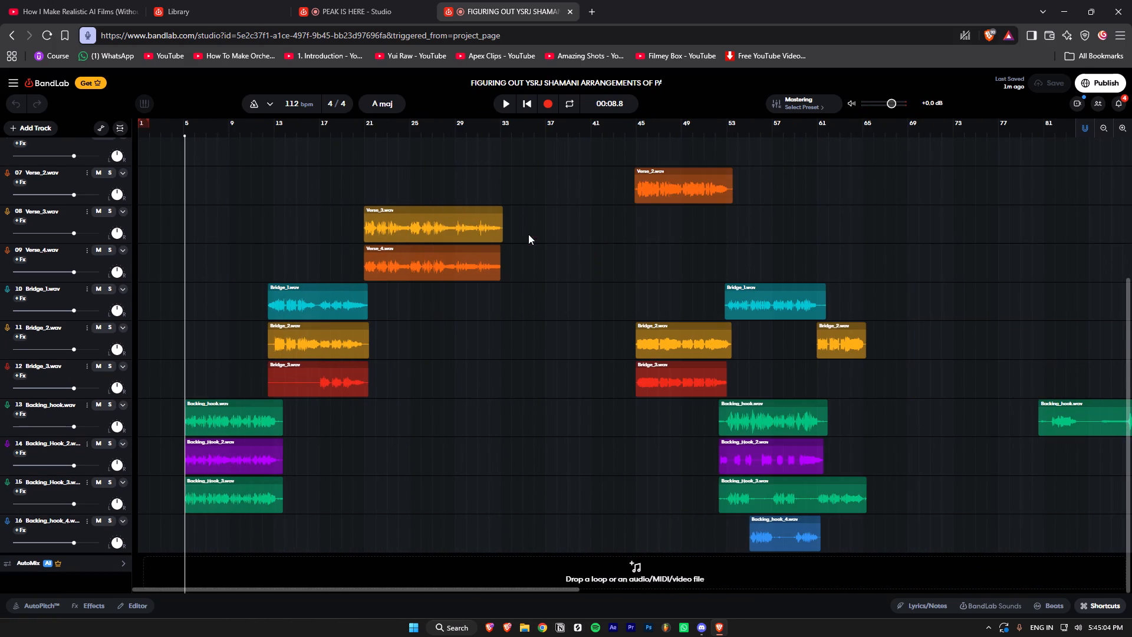
{"action": "scroll", "coordinate": [354, 145], "scroll_direction": "up", "scroll_amount": 1, "text": "ctrl"}
{"action": "left_click", "coordinate": [358, 126]}
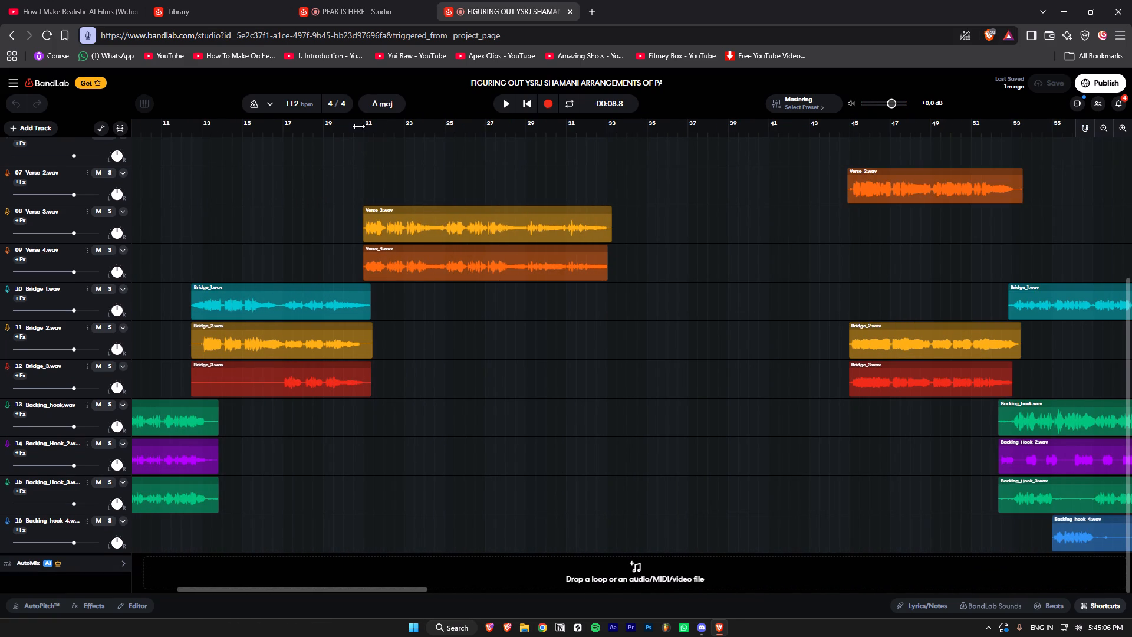
{"action": "left_click", "coordinate": [358, 126]}
{"action": "left_click", "coordinate": [358, 131]}
{"action": "key", "text": "space"}
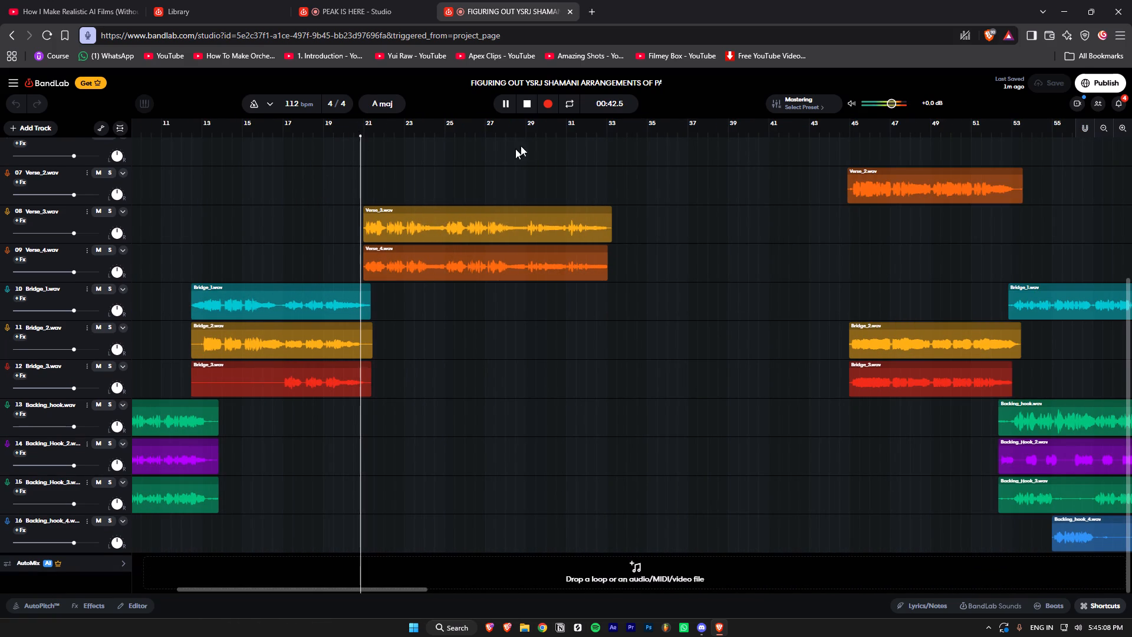
{"action": "left_click", "coordinate": [588, 126]}
{"action": "scroll", "coordinate": [605, 198], "scroll_direction": "down", "scroll_amount": 2}
{"action": "scroll", "coordinate": [590, 209], "scroll_direction": "down", "scroll_amount": 2, "text": "ctrl"}
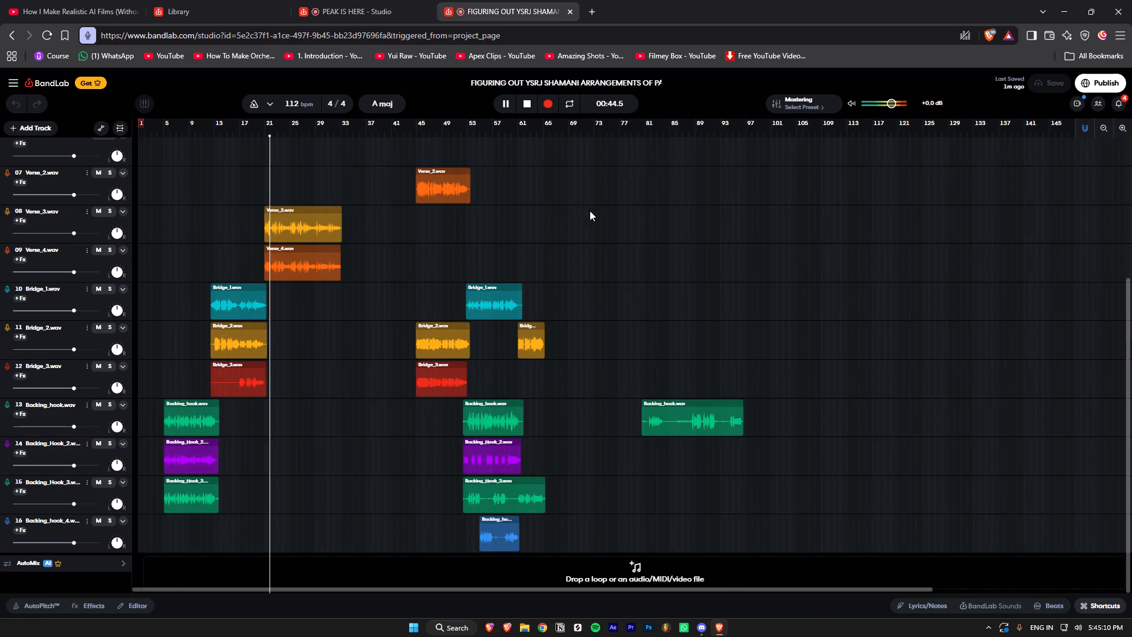
{"action": "scroll", "coordinate": [384, 205], "scroll_direction": "up", "scroll_amount": 2, "text": "ctrl"}
{"action": "scroll", "coordinate": [391, 201], "scroll_direction": "up", "scroll_amount": 2}
{"action": "scroll", "coordinate": [720, 214], "scroll_direction": "up", "scroll_amount": 4}
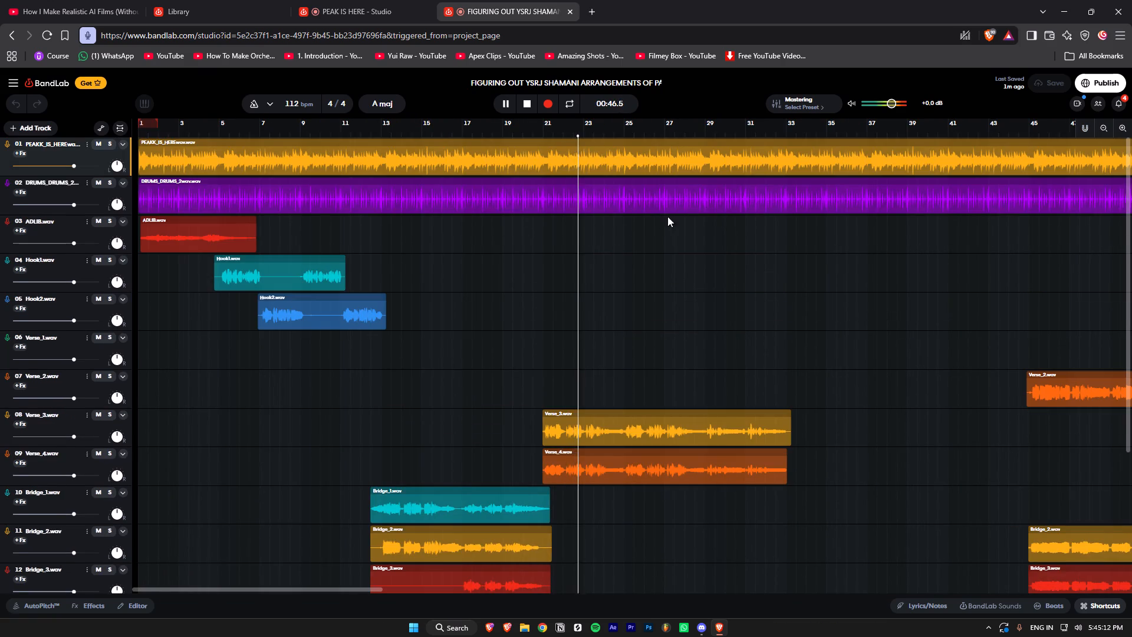
{"action": "scroll", "coordinate": [657, 219], "scroll_direction": "down", "scroll_amount": 2}
{"action": "scroll", "coordinate": [743, 233], "scroll_direction": "down", "scroll_amount": 2, "text": "ctrl"}
{"action": "scroll", "coordinate": [472, 206], "scroll_direction": "up", "scroll_amount": 2}
{"action": "scroll", "coordinate": [443, 202], "scroll_direction": "down", "scroll_amount": 1}
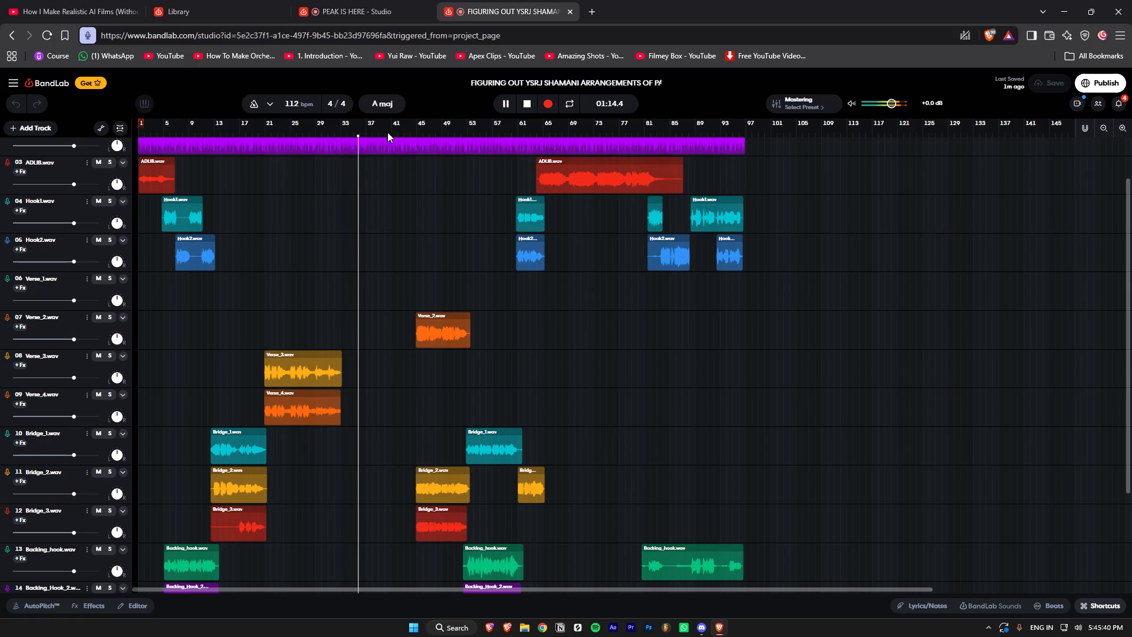
{"action": "key", "text": "space"}
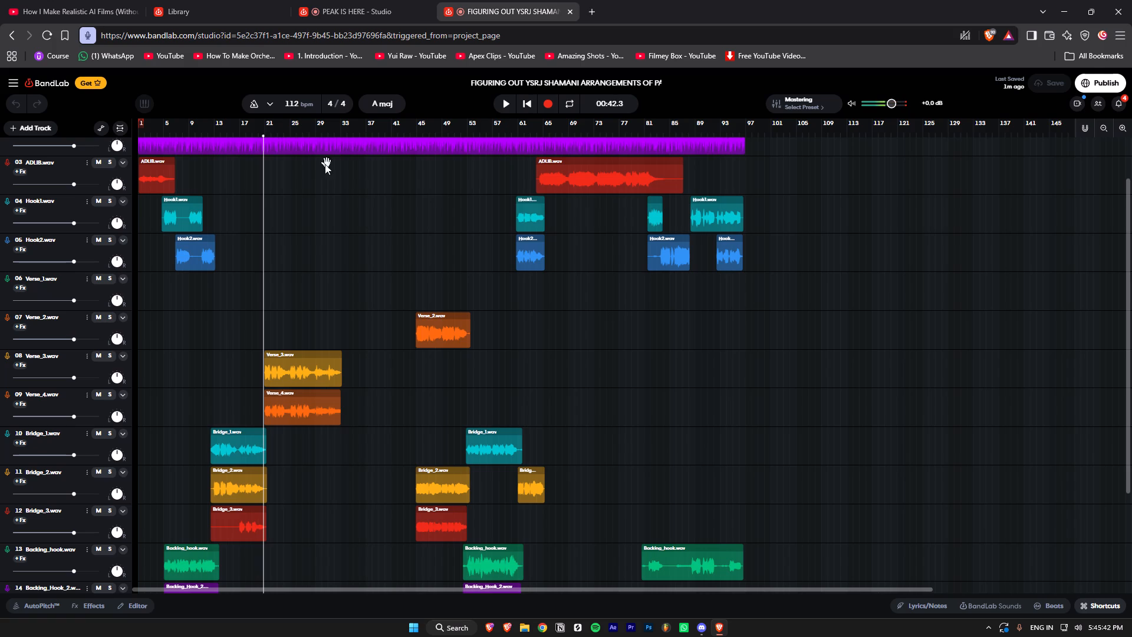
Scrub the playhead between the start of the Verse_3 clip and the empty stretch before Verse_2, ending at 01:20.0.
{"action": "scroll", "coordinate": [264, 263], "scroll_direction": "up", "scroll_amount": 1, "text": "ctrl"}
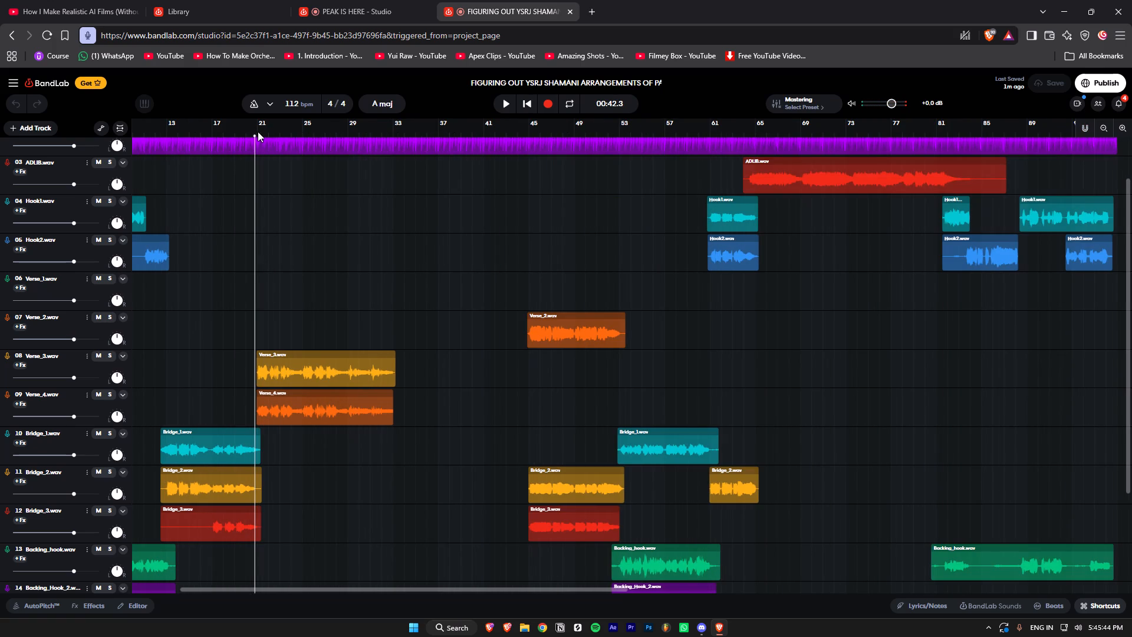
{"action": "left_click_drag", "start_coordinate": [256, 131], "coordinate": [253, 133]}
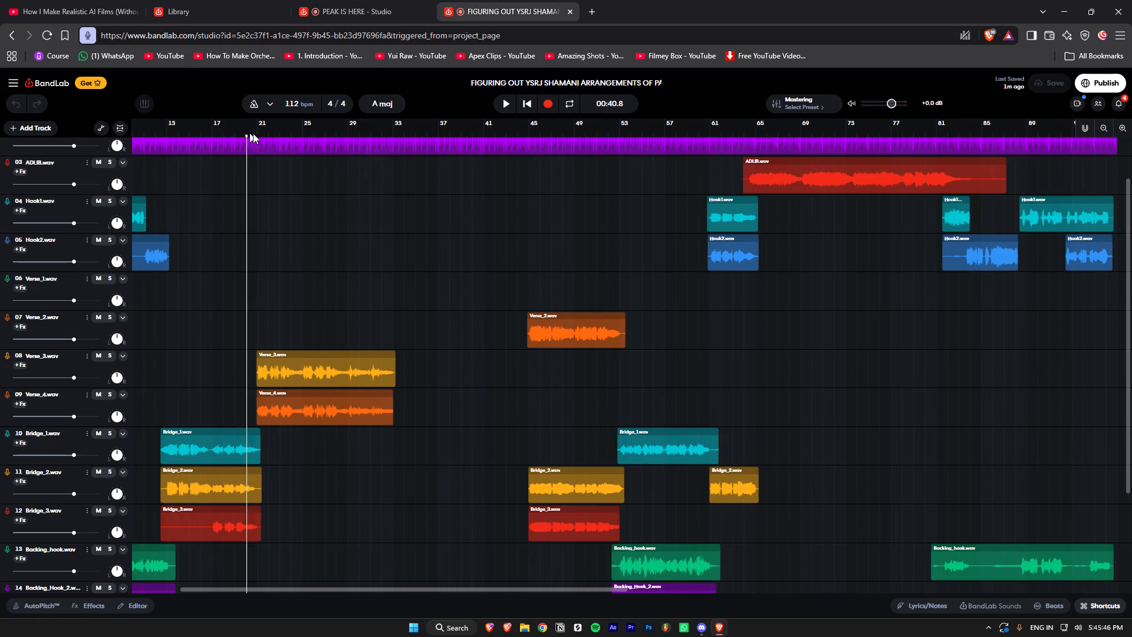
{"action": "left_click_drag", "start_coordinate": [253, 133], "coordinate": [255, 131]}
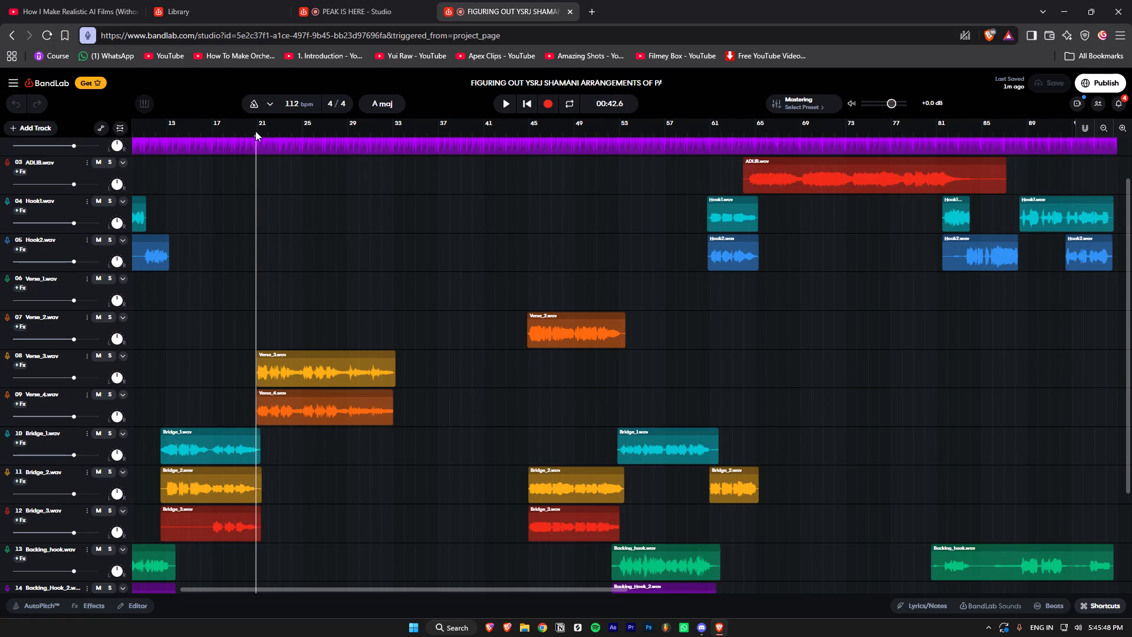
{"action": "left_click_drag", "start_coordinate": [255, 131], "coordinate": [447, 136]}
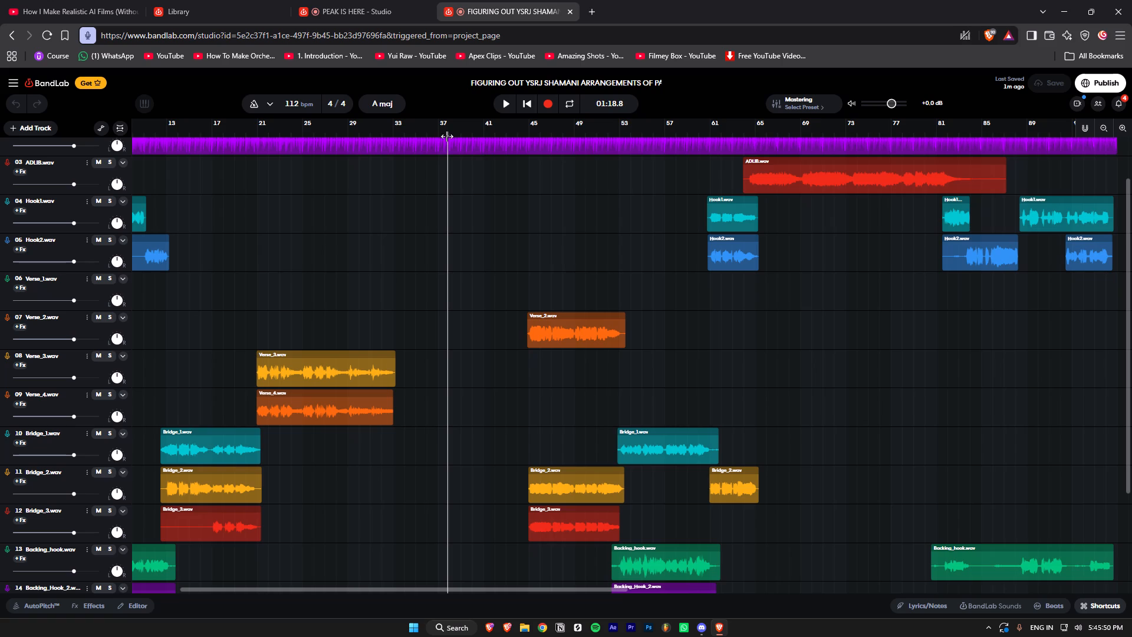
{"action": "left_click_drag", "start_coordinate": [447, 136], "coordinate": [427, 139]}
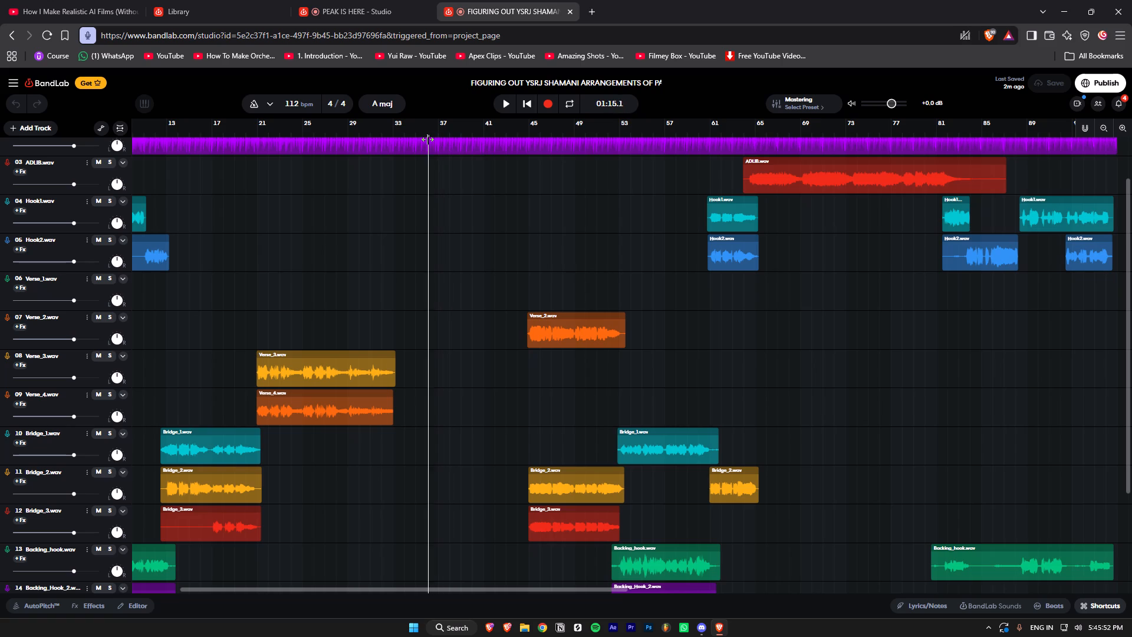
{"action": "left_click_drag", "start_coordinate": [427, 139], "coordinate": [448, 141]}
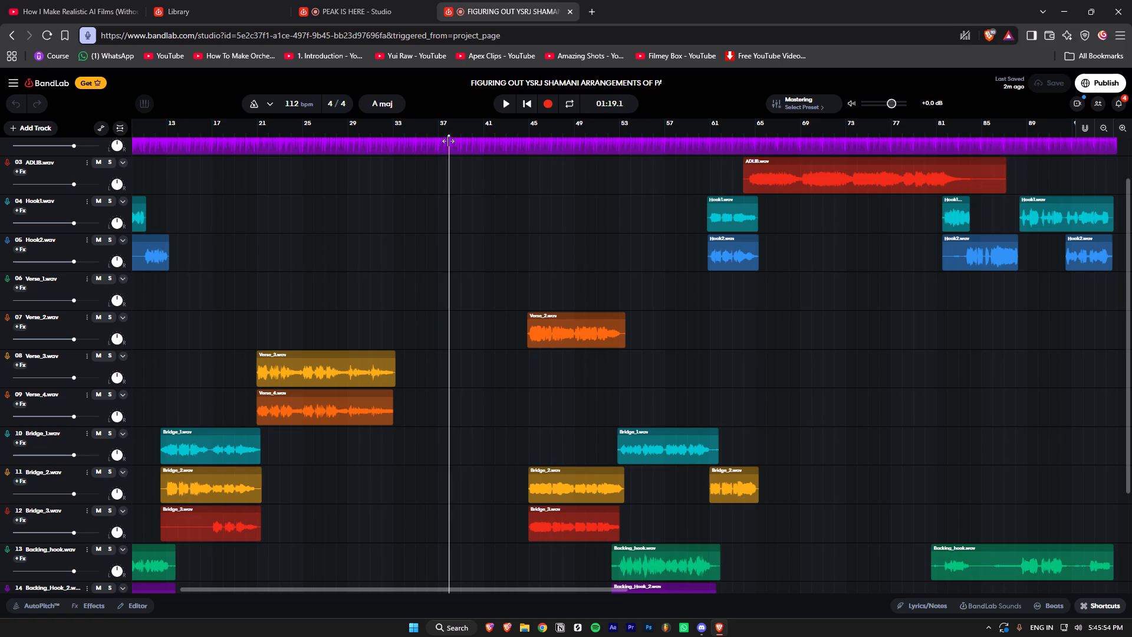
{"action": "left_click_drag", "start_coordinate": [448, 141], "coordinate": [453, 143]}
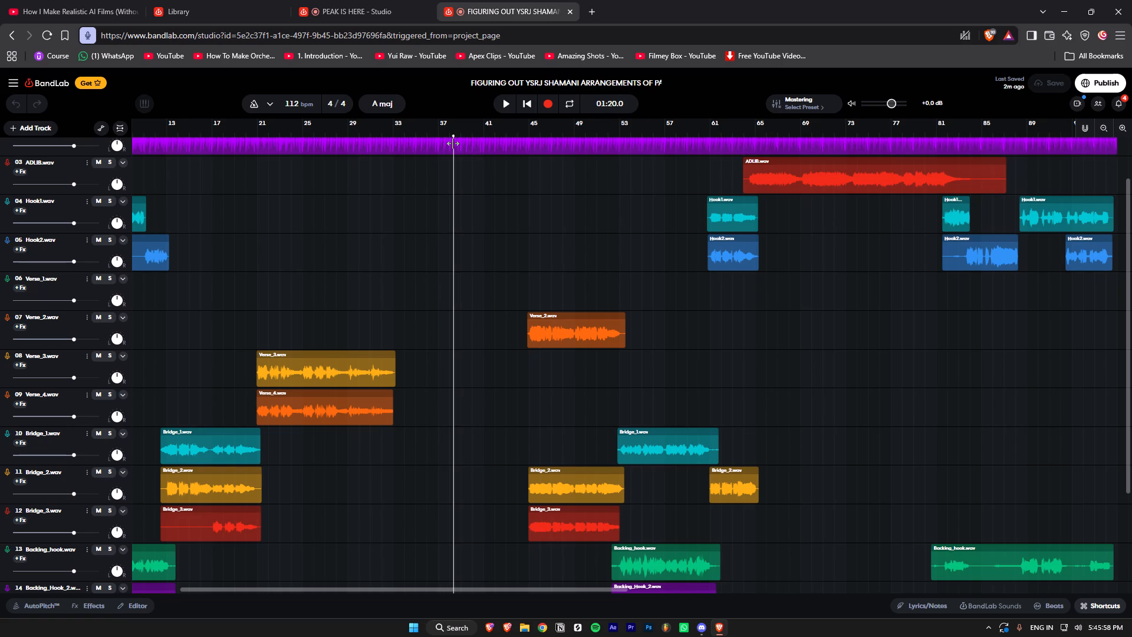
{"action": "left_click", "coordinate": [453, 136]}
Replay the verse section from 00:41.7 past the end of the Verse_3 and Verse_4 clips, and save the project.
{"action": "left_click", "coordinate": [251, 129]}
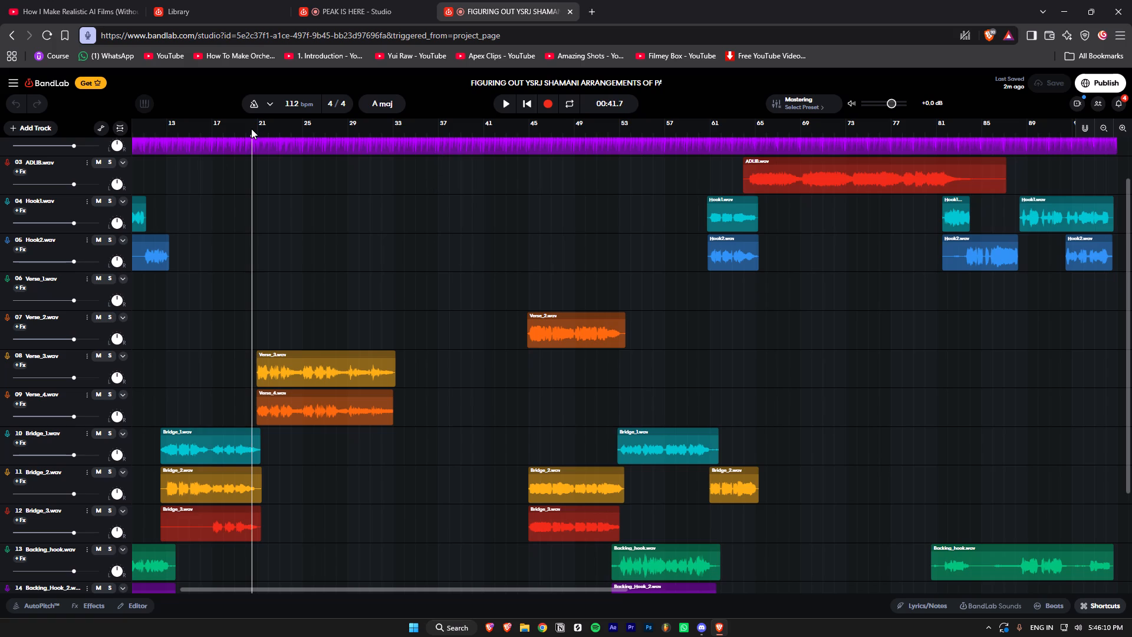
{"action": "key", "text": "space"}
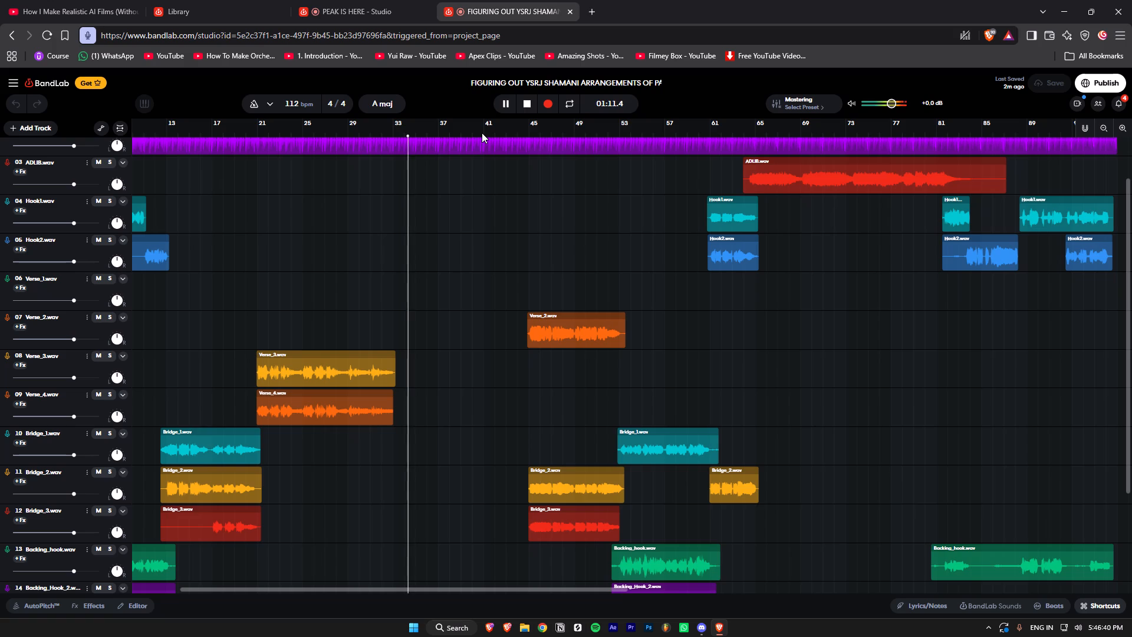
{"action": "key", "text": "space"}
{"action": "scroll", "coordinate": [187, 290], "scroll_direction": "down", "scroll_amount": 2}
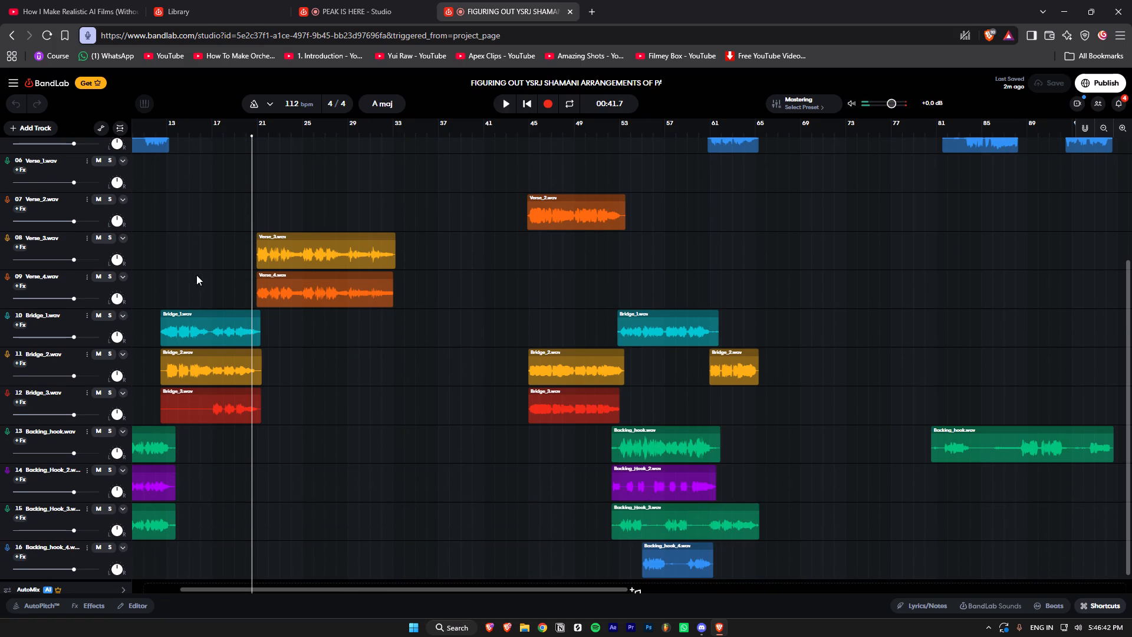
{"action": "key", "text": "ctrl+s"}
Mark a short cycle region around bar 21, spanning the start of the Verse_3 clip.
{"action": "scroll", "coordinate": [167, 291], "scroll_direction": "up", "scroll_amount": 1, "text": "ctrl"}
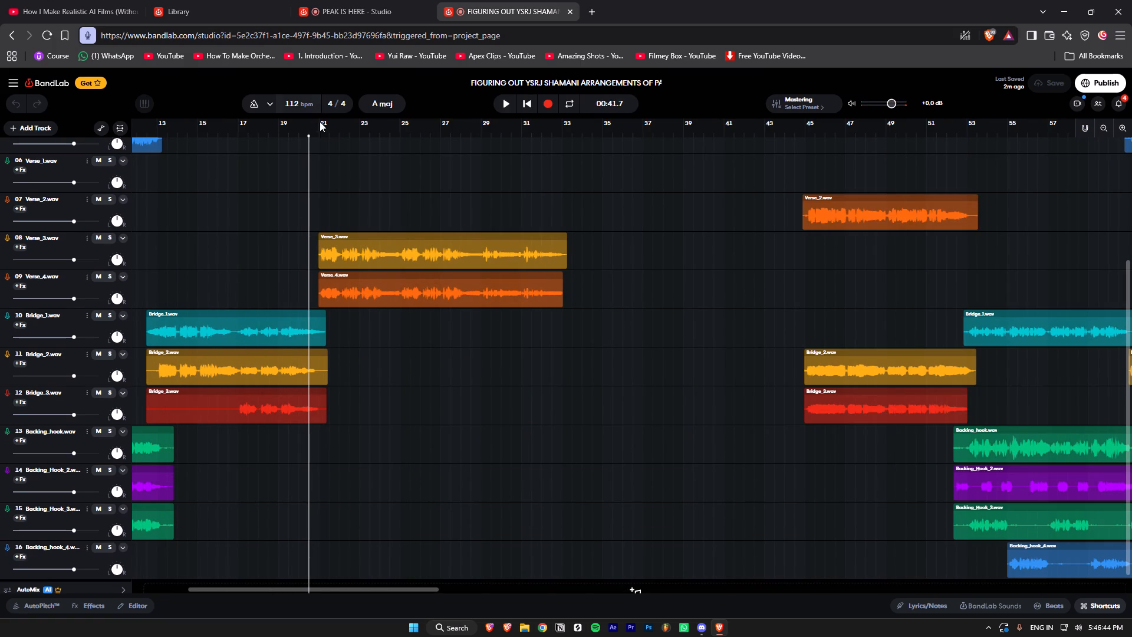
{"action": "left_click_drag", "start_coordinate": [308, 125], "coordinate": [335, 129]}
{"action": "left_click", "coordinate": [312, 119]}
Return the playhead to 00:00.0 and briefly play the opening of the arrangement.
{"action": "left_click_drag", "start_coordinate": [311, 136], "coordinate": [79, 157]}
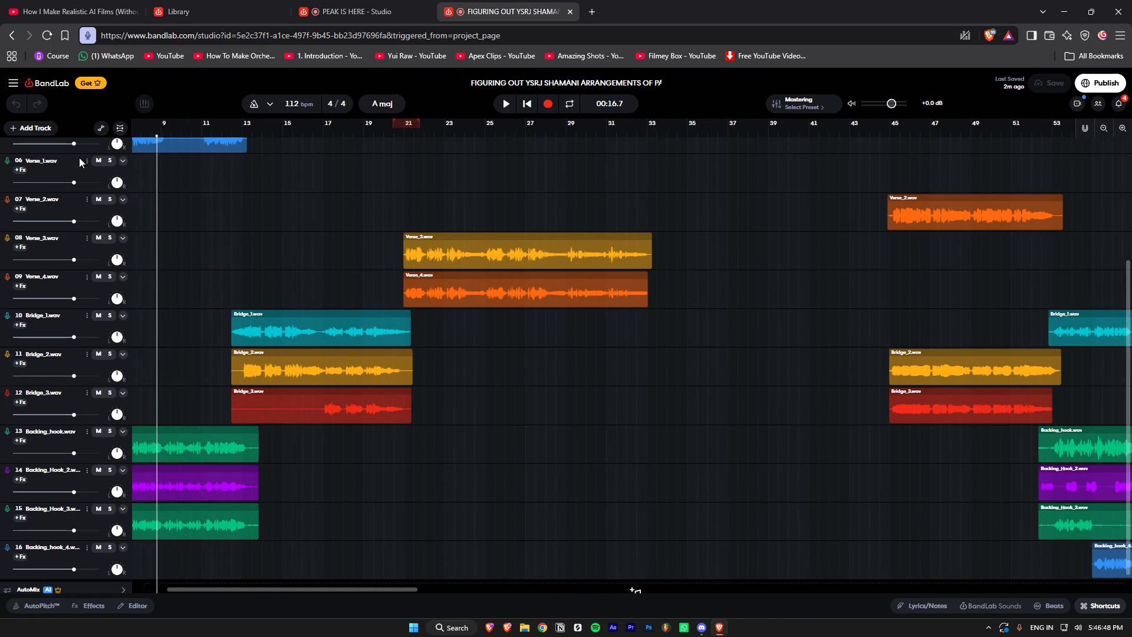
{"action": "left_click_drag", "start_coordinate": [79, 157], "coordinate": [2, 175]}
{"action": "scroll", "coordinate": [345, 177], "scroll_direction": "up", "scroll_amount": 2}
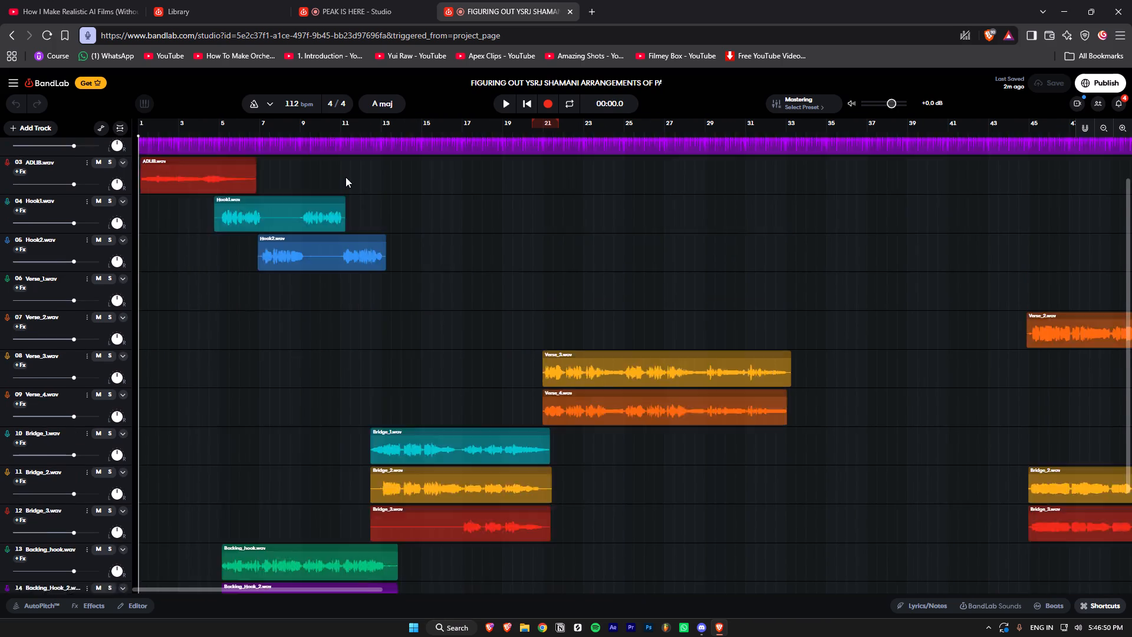
{"action": "scroll", "coordinate": [345, 177], "scroll_direction": "up", "scroll_amount": 1}
{"action": "key", "text": "space"}
{"action": "key", "text": "space"}
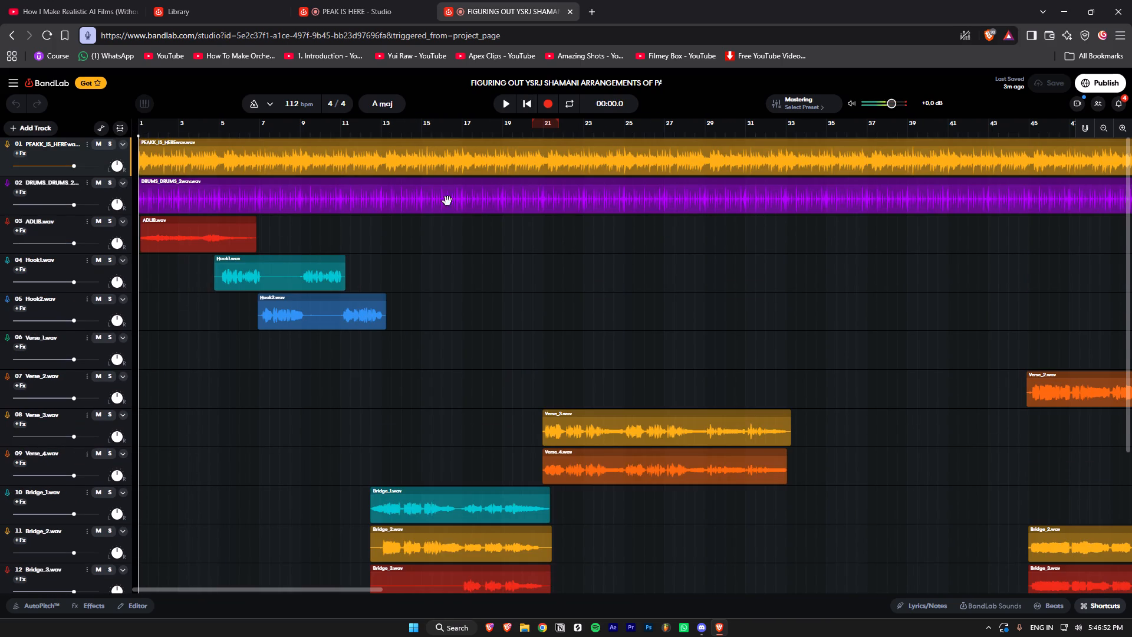
{"action": "key", "text": "space"}
{"action": "key", "text": "space"}
Move the playhead to 00:53.4, partway through the Verse_3 clip.
{"action": "left_click", "coordinate": [542, 124]}
{"action": "left_click", "coordinate": [642, 129]}
{"action": "left_click", "coordinate": [532, 124]}
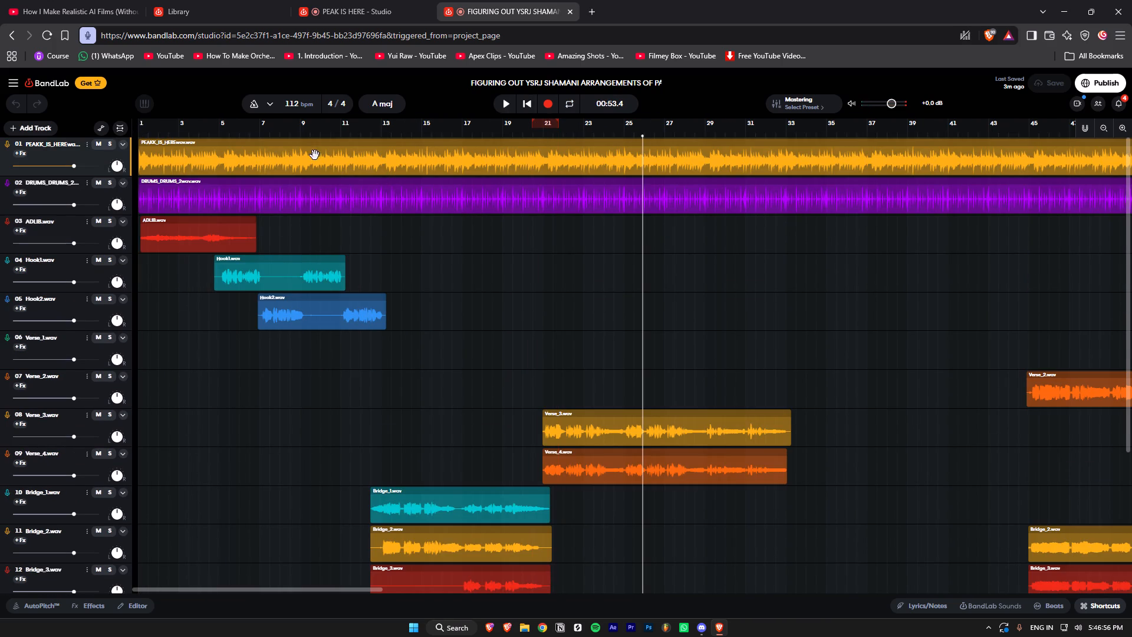
{"action": "left_click_drag", "start_coordinate": [195, 143], "coordinate": [112, 140]}
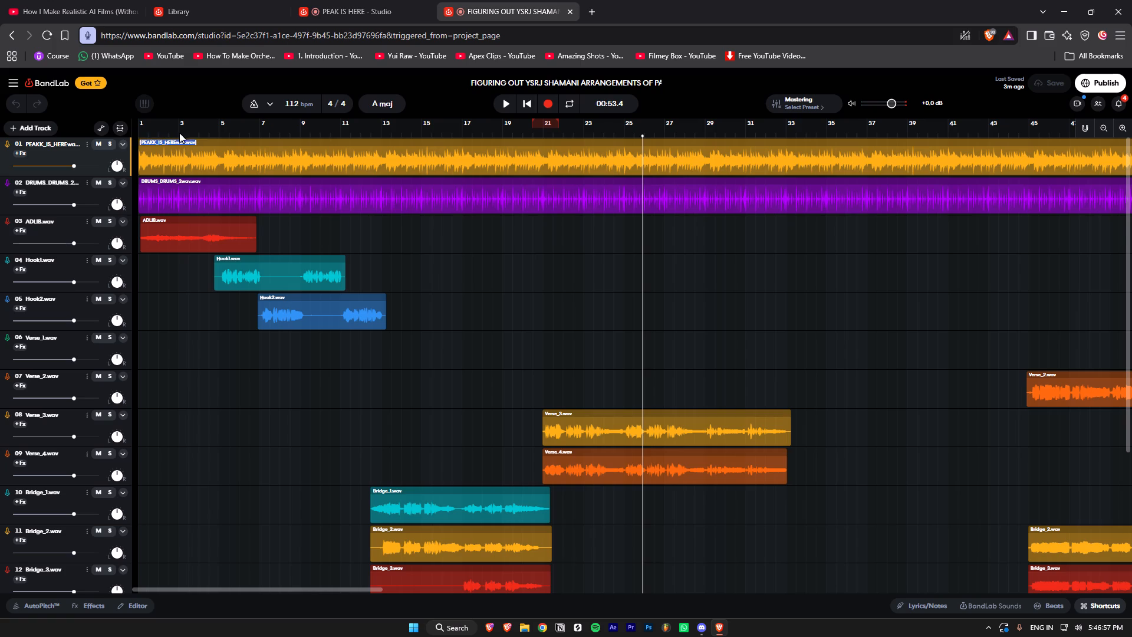
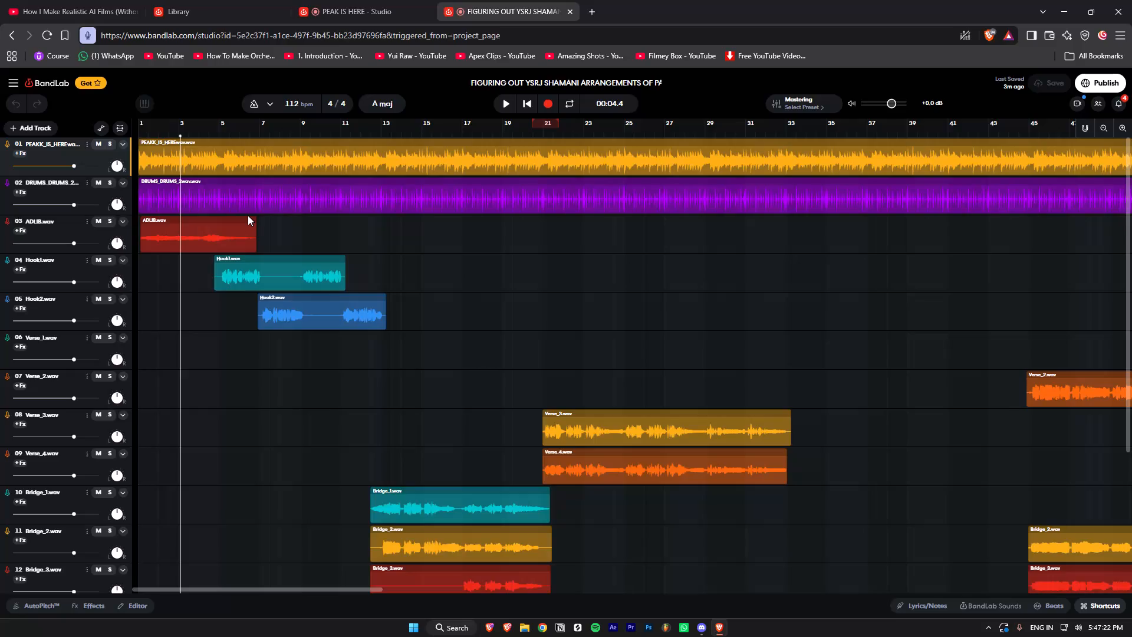
Select together the ADLIB clip starting near bar 63 and the two Hook1 clips starting near bars 81 and 88.
{"action": "scroll", "coordinate": [493, 286], "scroll_direction": "down", "scroll_amount": 3}
{"action": "scroll", "coordinate": [501, 293], "scroll_direction": "down", "scroll_amount": 2, "text": "ctrl"}
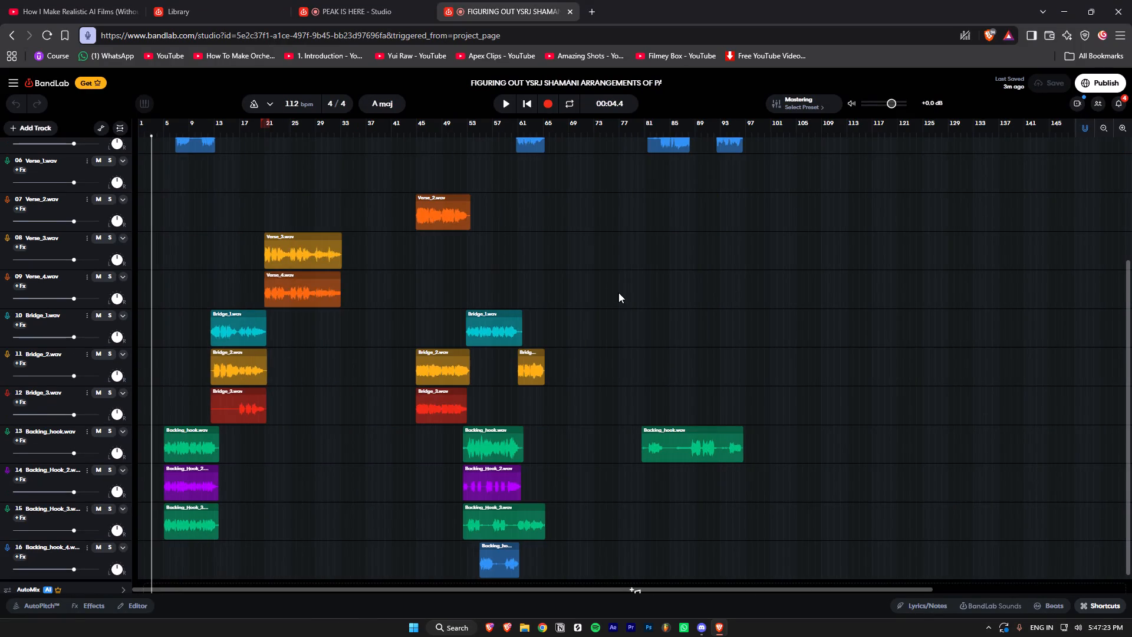
{"action": "scroll", "coordinate": [575, 284], "scroll_direction": "up", "scroll_amount": 2}
{"action": "scroll", "coordinate": [708, 313], "scroll_direction": "down", "scroll_amount": 3}
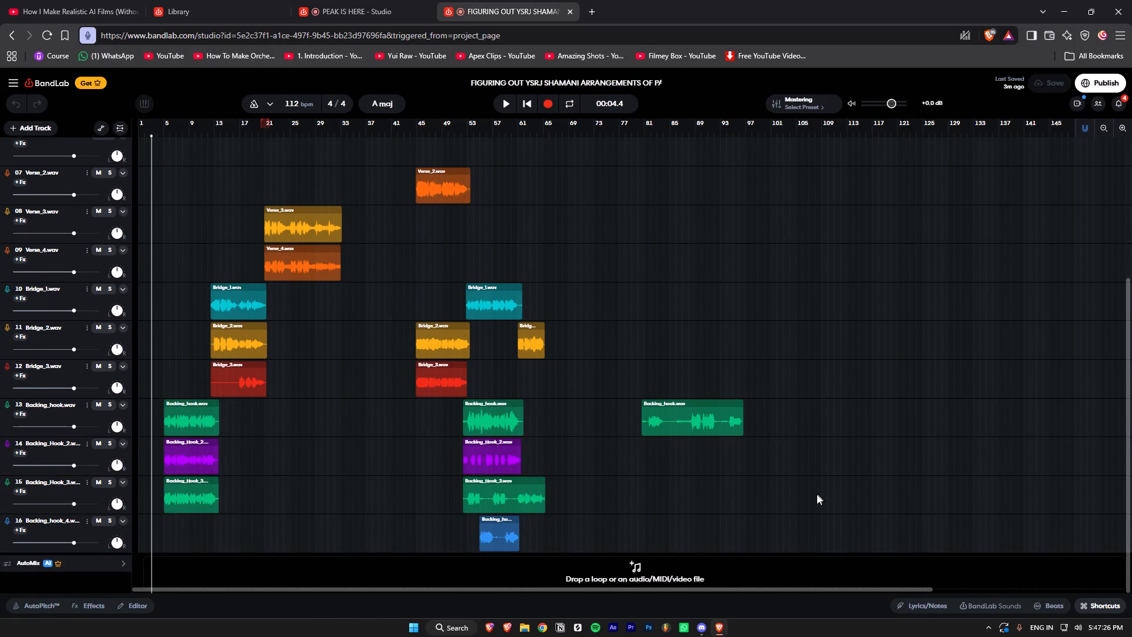
{"action": "scroll", "coordinate": [726, 432], "scroll_direction": "up", "scroll_amount": 3}
{"action": "left_click", "coordinate": [614, 201]}
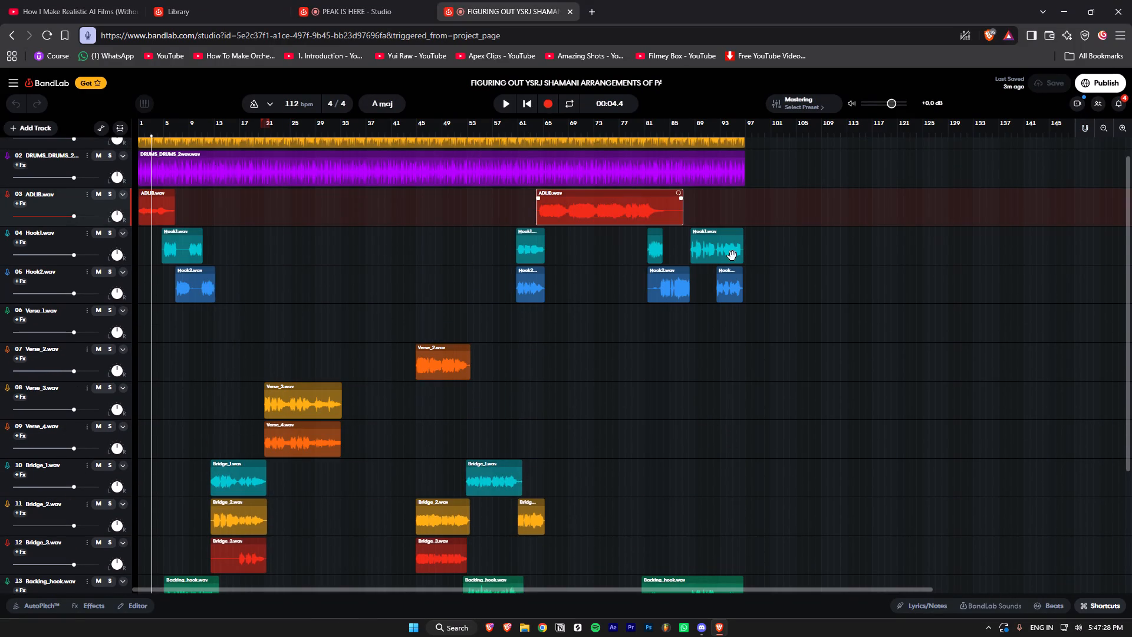
{"action": "left_click", "coordinate": [732, 256], "text": "ctrl+shift"}
{"action": "left_click", "coordinate": [655, 244], "text": "ctrl+shift"}
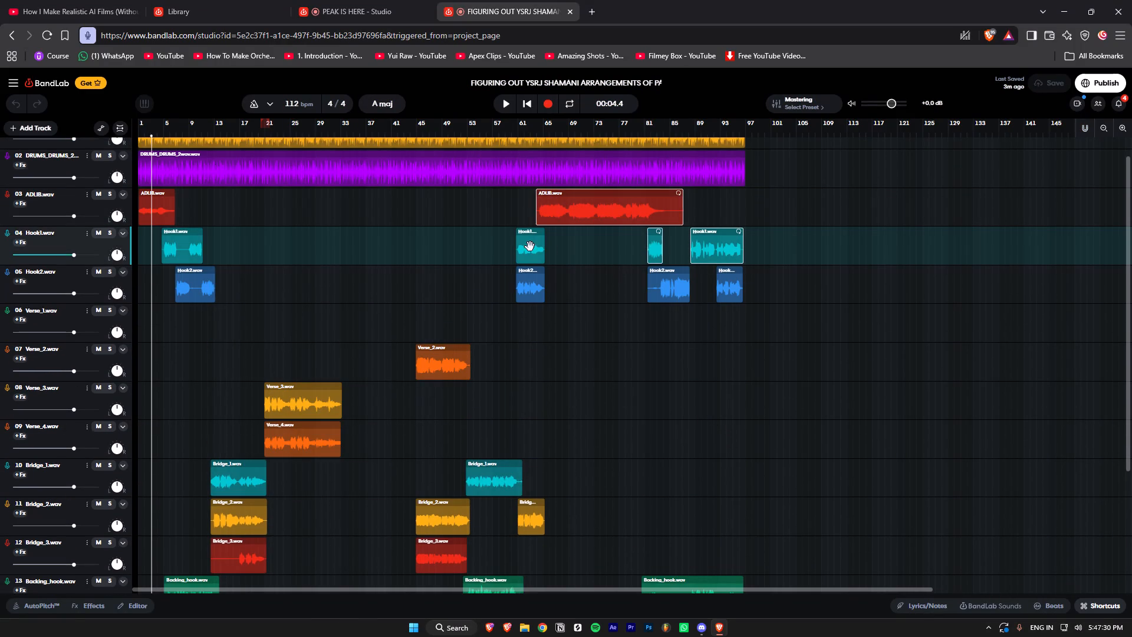
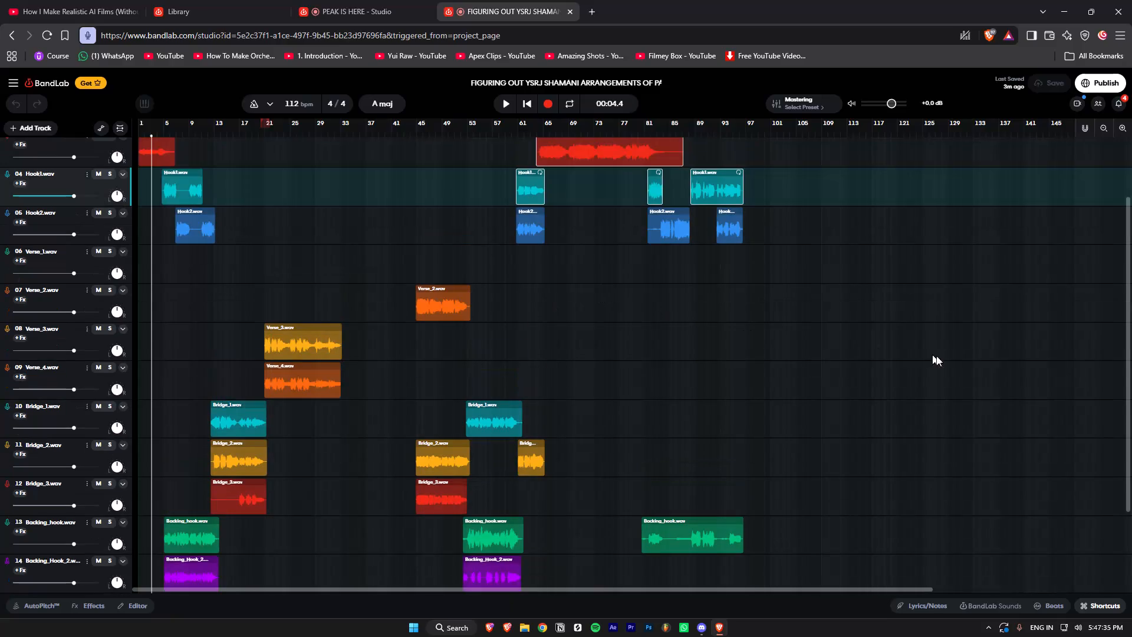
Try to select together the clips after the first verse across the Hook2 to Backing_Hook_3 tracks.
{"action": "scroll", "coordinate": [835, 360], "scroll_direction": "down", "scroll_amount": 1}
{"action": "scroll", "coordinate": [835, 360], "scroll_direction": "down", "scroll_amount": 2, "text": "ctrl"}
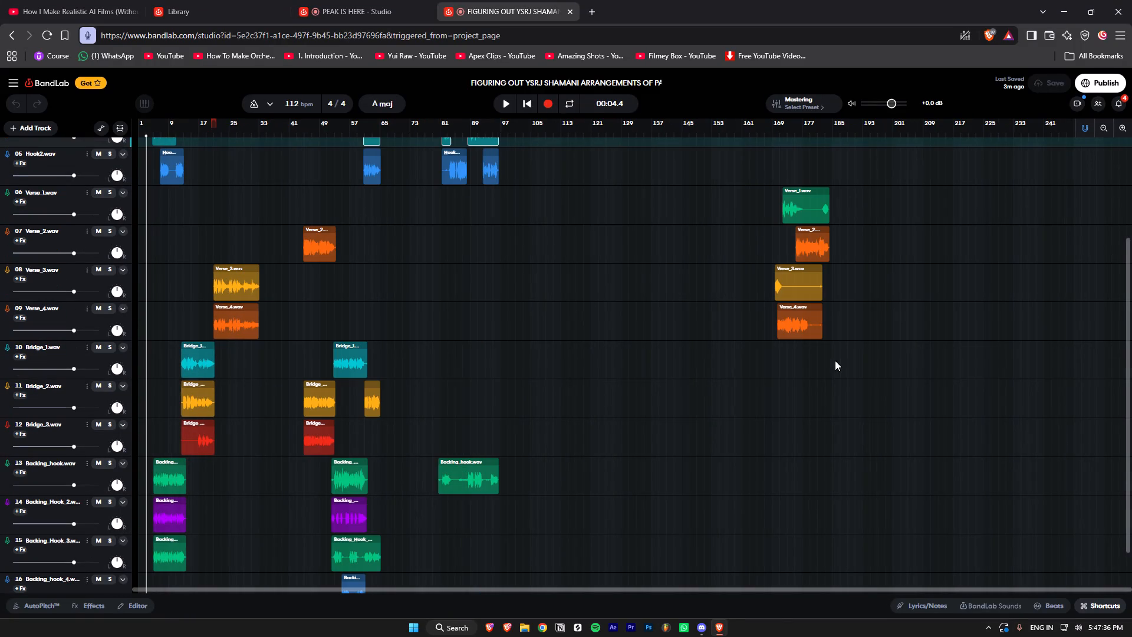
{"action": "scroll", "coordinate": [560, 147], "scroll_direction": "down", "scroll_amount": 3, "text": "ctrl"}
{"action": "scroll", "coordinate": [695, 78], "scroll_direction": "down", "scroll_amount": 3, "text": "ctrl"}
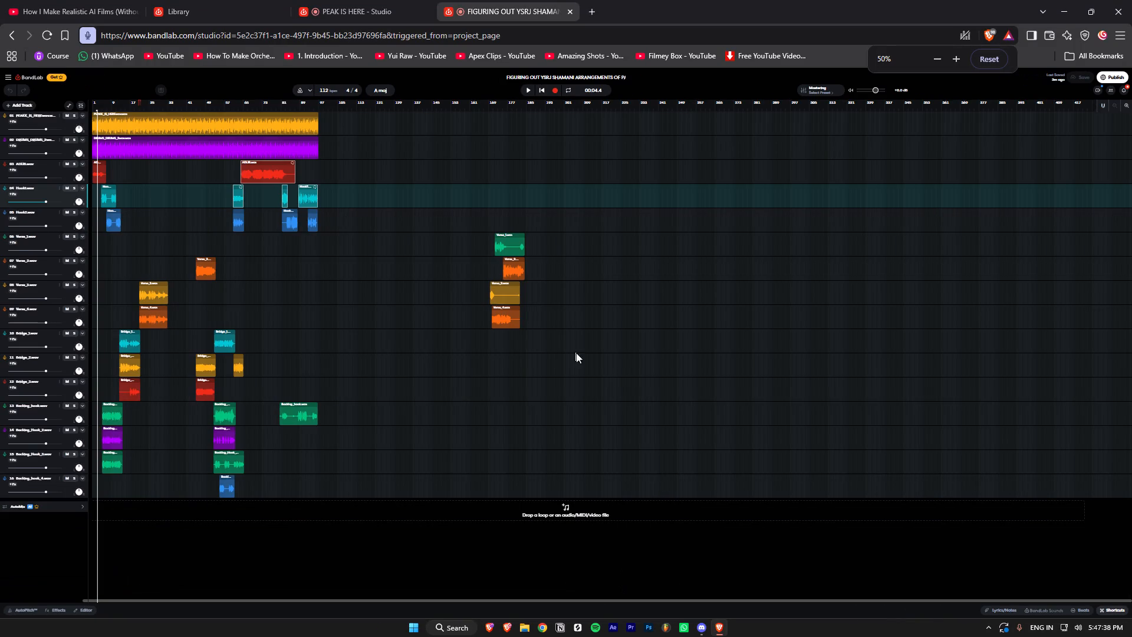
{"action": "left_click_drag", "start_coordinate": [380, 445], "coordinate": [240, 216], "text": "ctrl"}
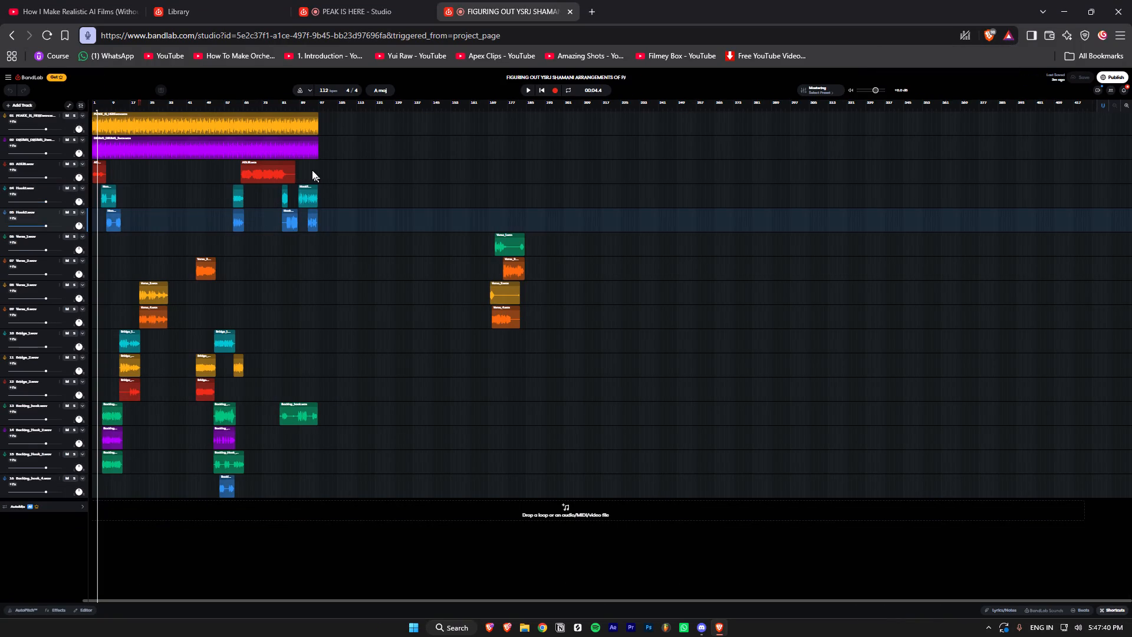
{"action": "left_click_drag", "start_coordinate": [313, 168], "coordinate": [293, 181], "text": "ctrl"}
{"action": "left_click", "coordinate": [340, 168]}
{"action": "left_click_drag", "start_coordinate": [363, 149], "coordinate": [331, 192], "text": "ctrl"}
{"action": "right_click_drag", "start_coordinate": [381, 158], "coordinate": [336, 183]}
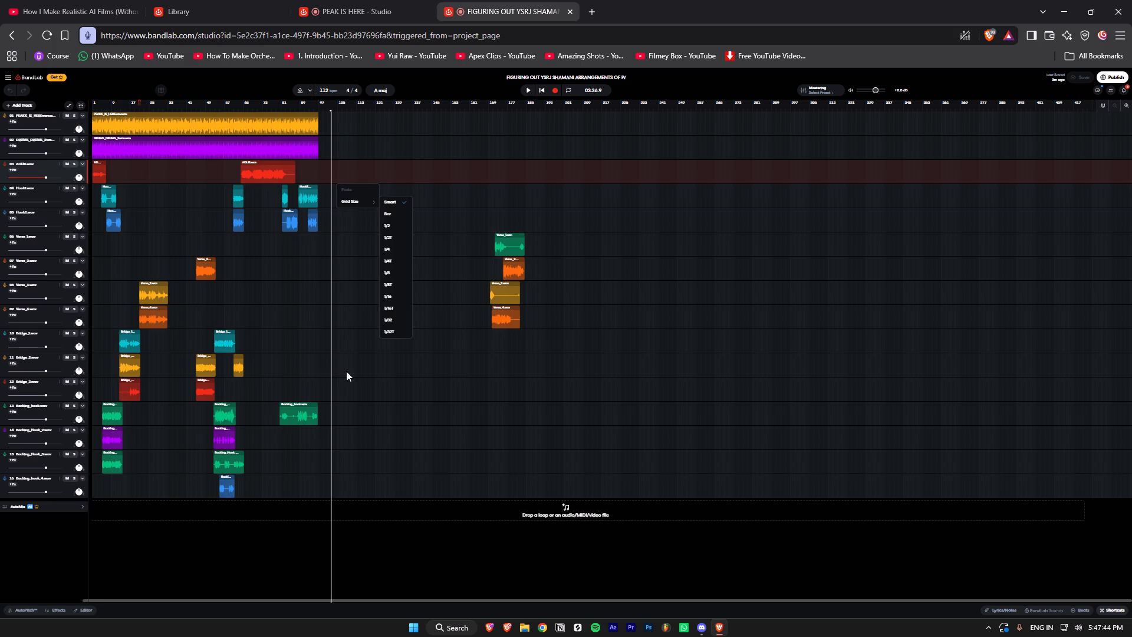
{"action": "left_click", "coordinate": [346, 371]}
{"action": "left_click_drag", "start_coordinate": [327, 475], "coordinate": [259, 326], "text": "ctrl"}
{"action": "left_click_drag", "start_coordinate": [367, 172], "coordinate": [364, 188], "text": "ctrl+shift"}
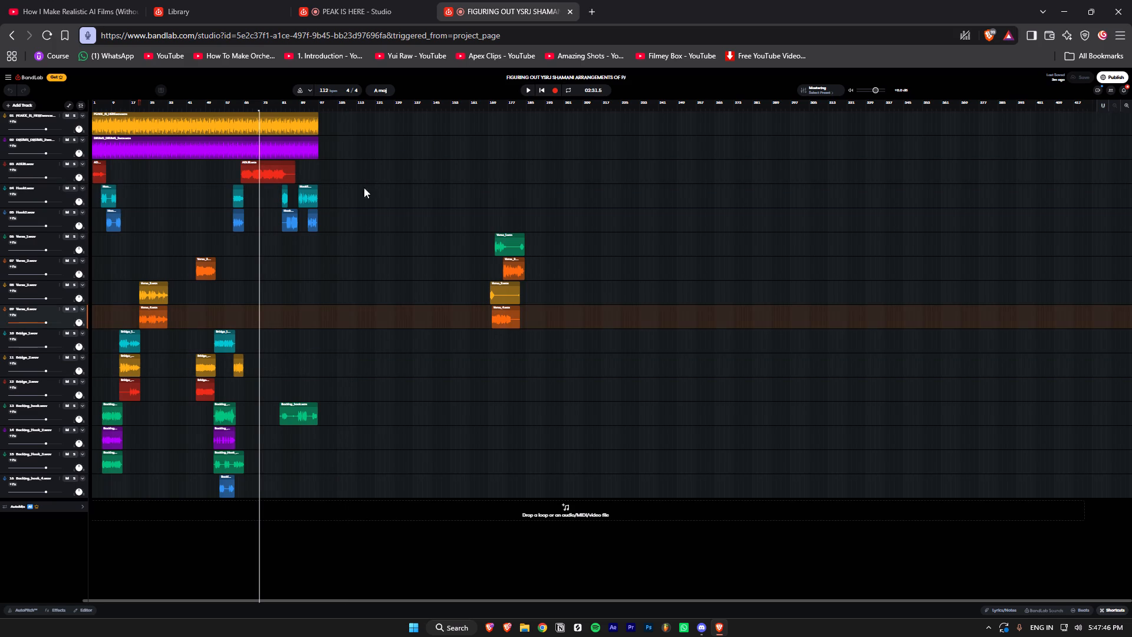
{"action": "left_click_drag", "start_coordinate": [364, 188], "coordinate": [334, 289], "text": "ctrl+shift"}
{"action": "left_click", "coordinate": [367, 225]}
Select together all clips between about bar 44 and the end of the beat, from the ADLIB track through Backing_hook_4.
{"action": "left_click_drag", "start_coordinate": [334, 461], "coordinate": [324, 431], "text": "alt"}
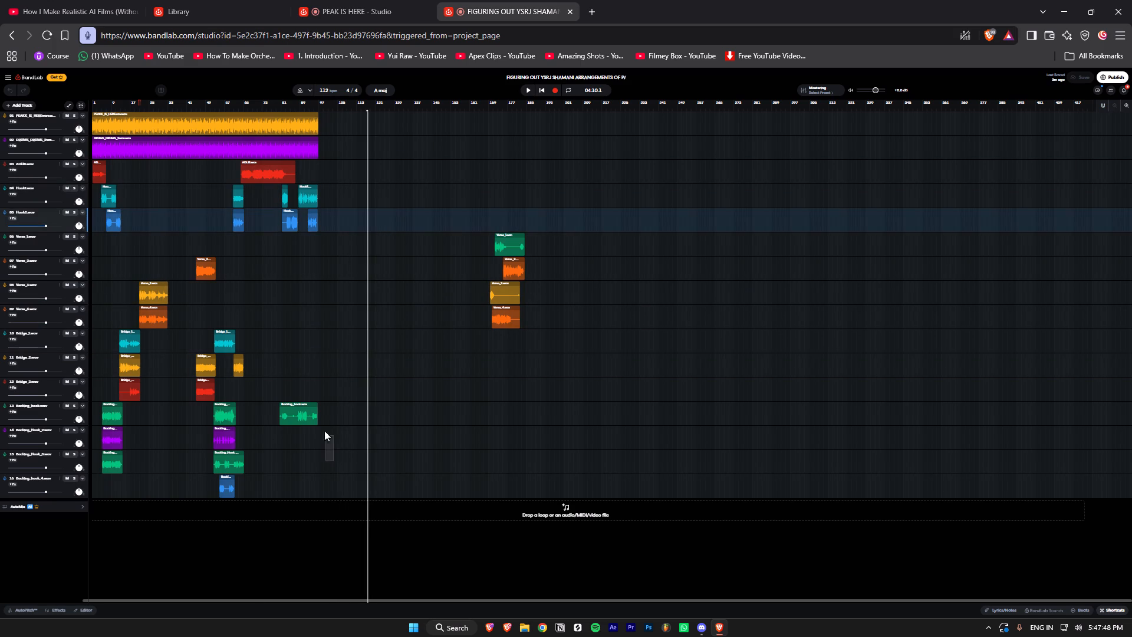
{"action": "left_click_drag", "start_coordinate": [324, 431], "coordinate": [205, 177], "text": "alt"}
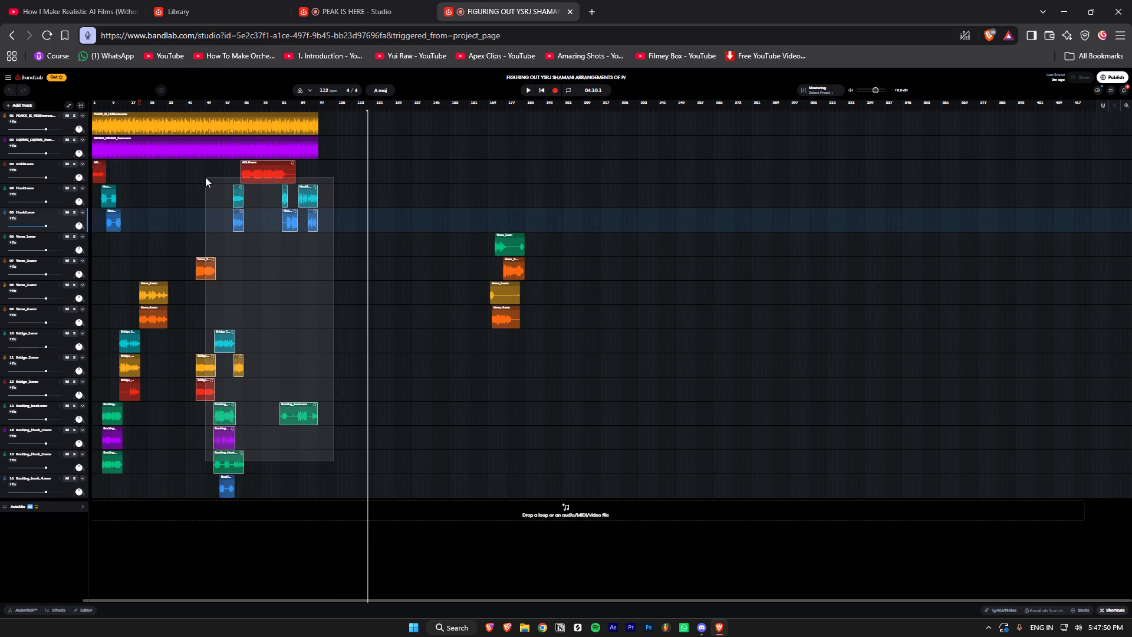
{"action": "left_click_drag", "start_coordinate": [205, 177], "coordinate": [193, 178], "text": "alt"}
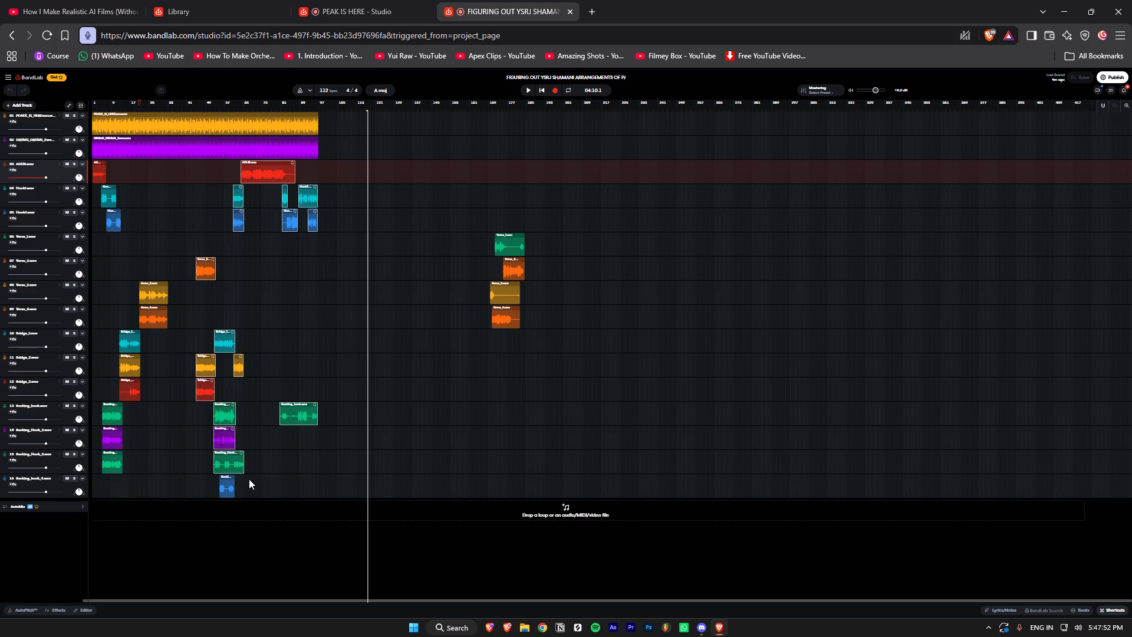
{"action": "left_click_drag", "start_coordinate": [248, 480], "coordinate": [218, 482], "text": "alt+shift"}
{"action": "left_click_drag", "start_coordinate": [328, 496], "coordinate": [323, 496], "text": "alt"}
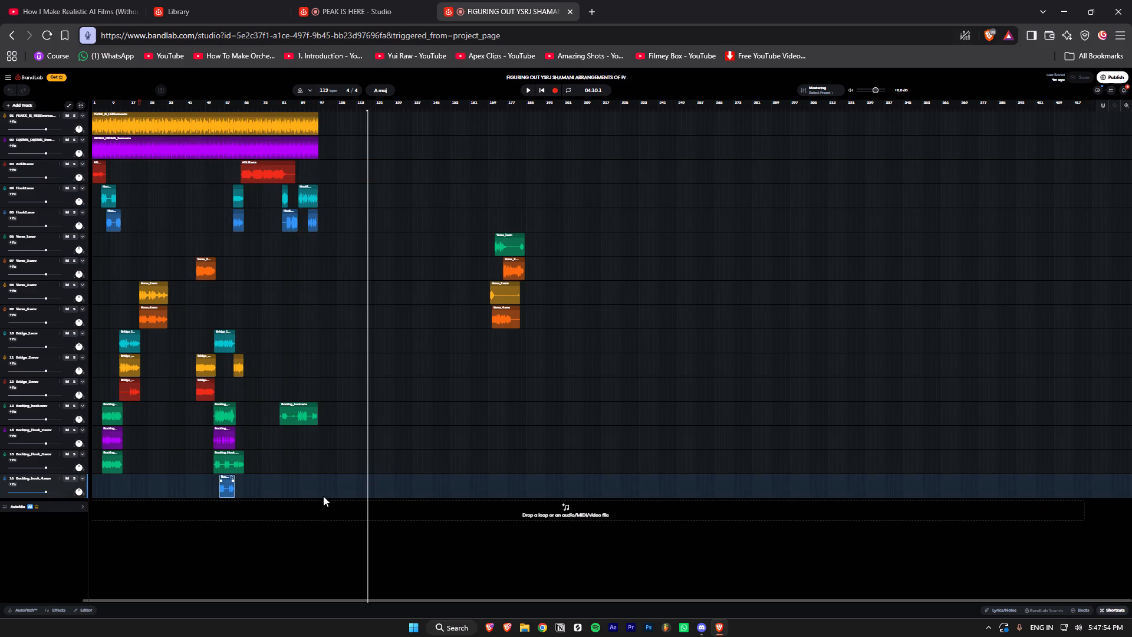
{"action": "left_click_drag", "start_coordinate": [323, 496], "coordinate": [193, 172], "text": "alt"}
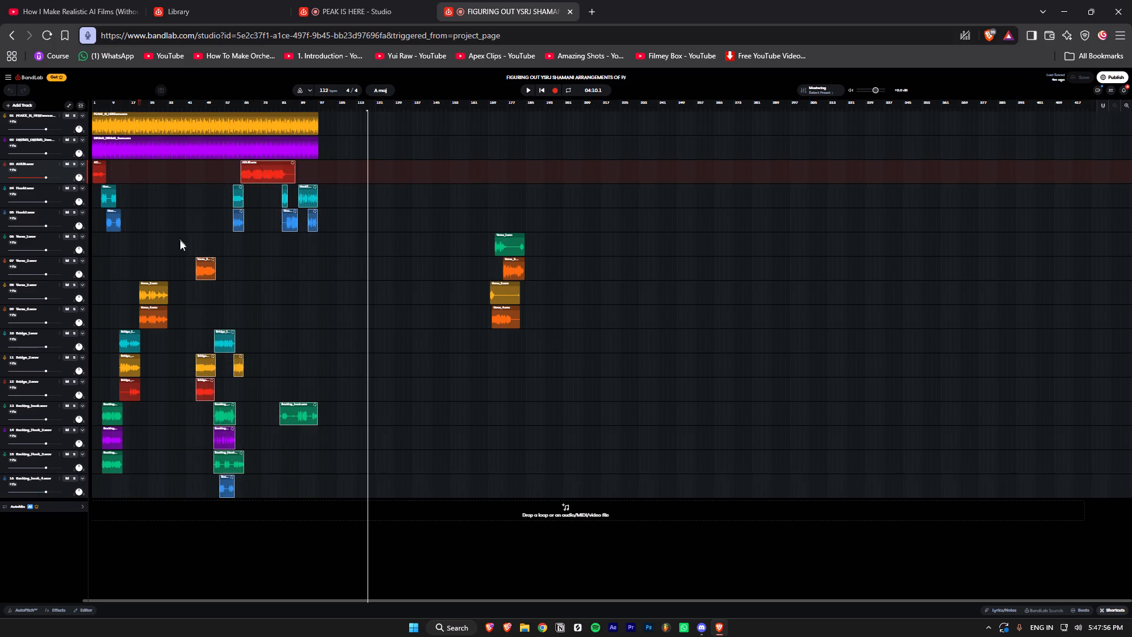
{"action": "scroll", "coordinate": [138, 285], "scroll_direction": "up", "scroll_amount": 3, "text": "ctrl"}
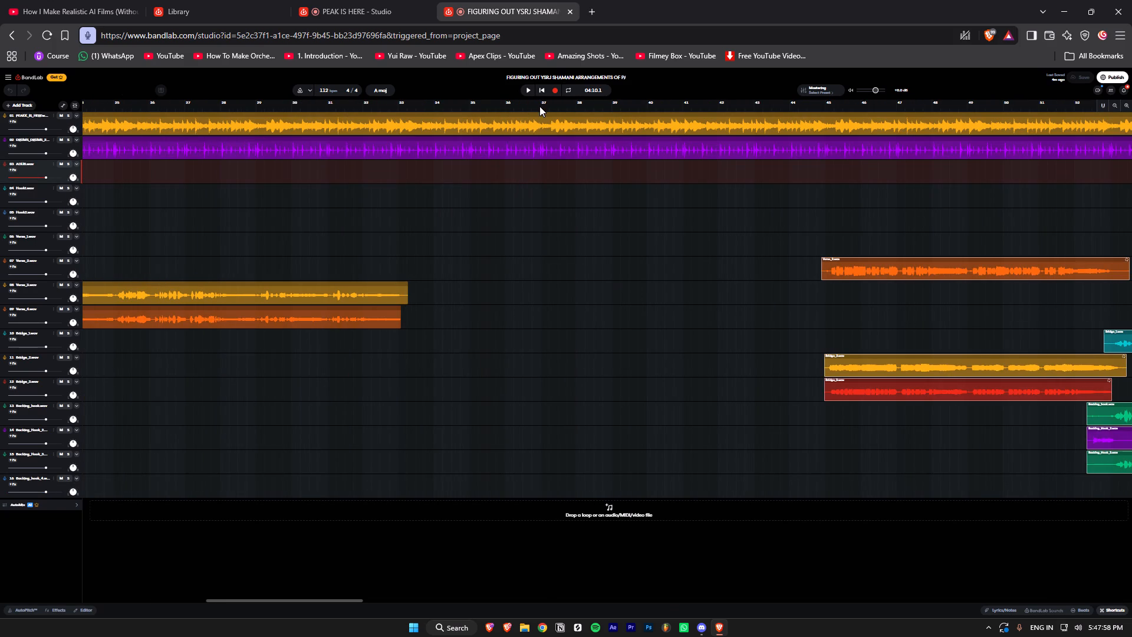
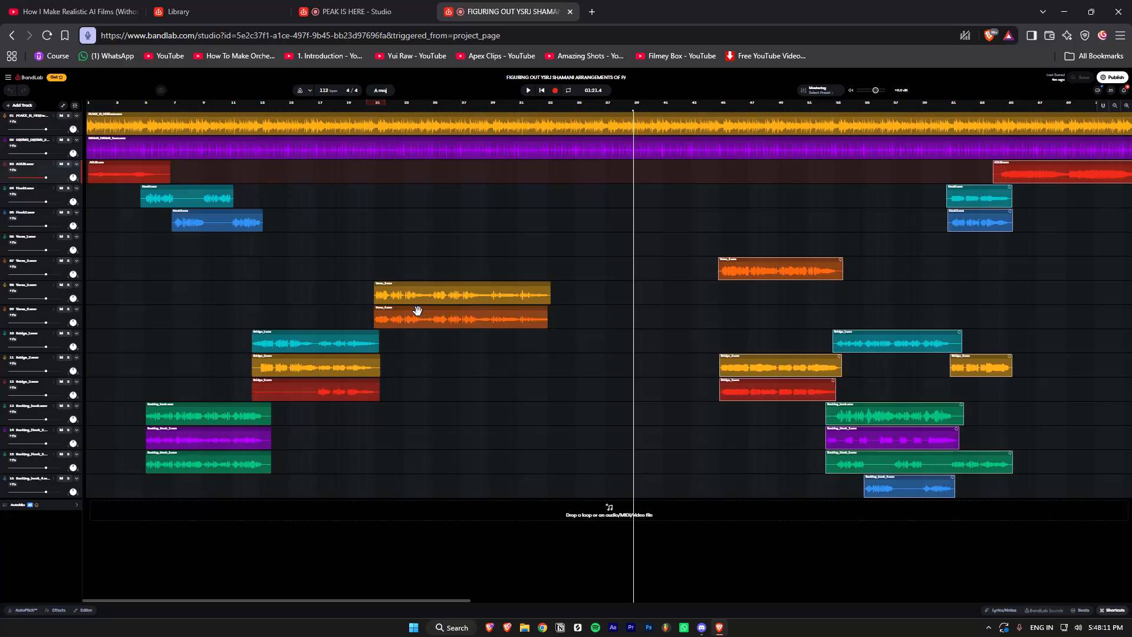
Mute verse track 09 and play from about bar 19 to hear the track 08 verse take without it.
{"action": "left_click", "coordinate": [418, 311]}
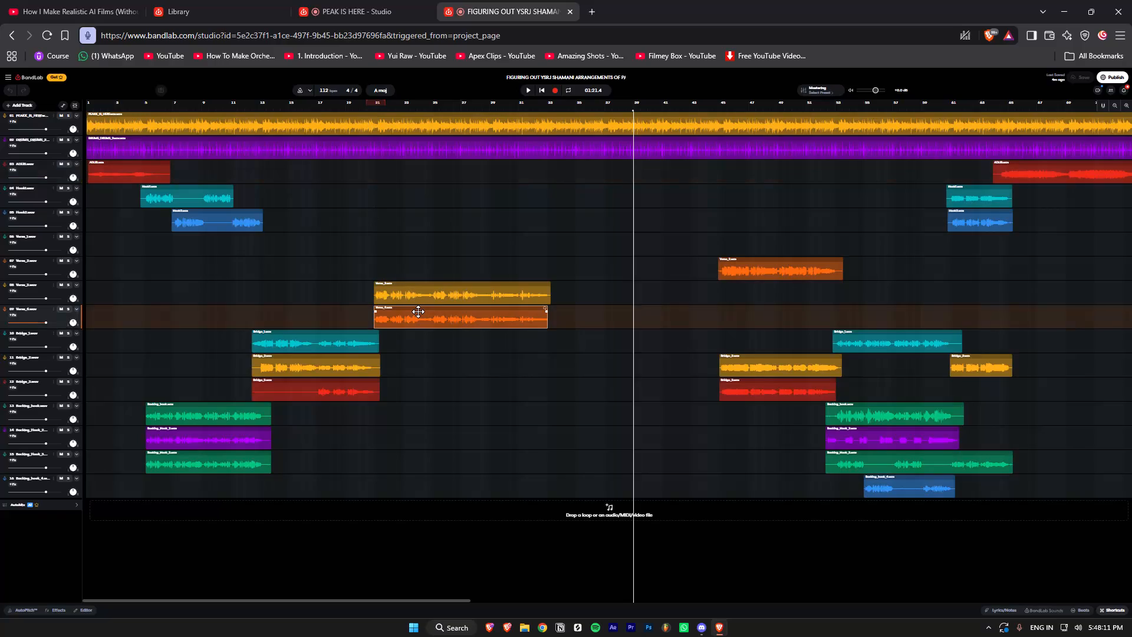
{"action": "left_click", "coordinate": [61, 309]}
{"action": "left_click", "coordinate": [350, 106]}
{"action": "key", "text": "space"}
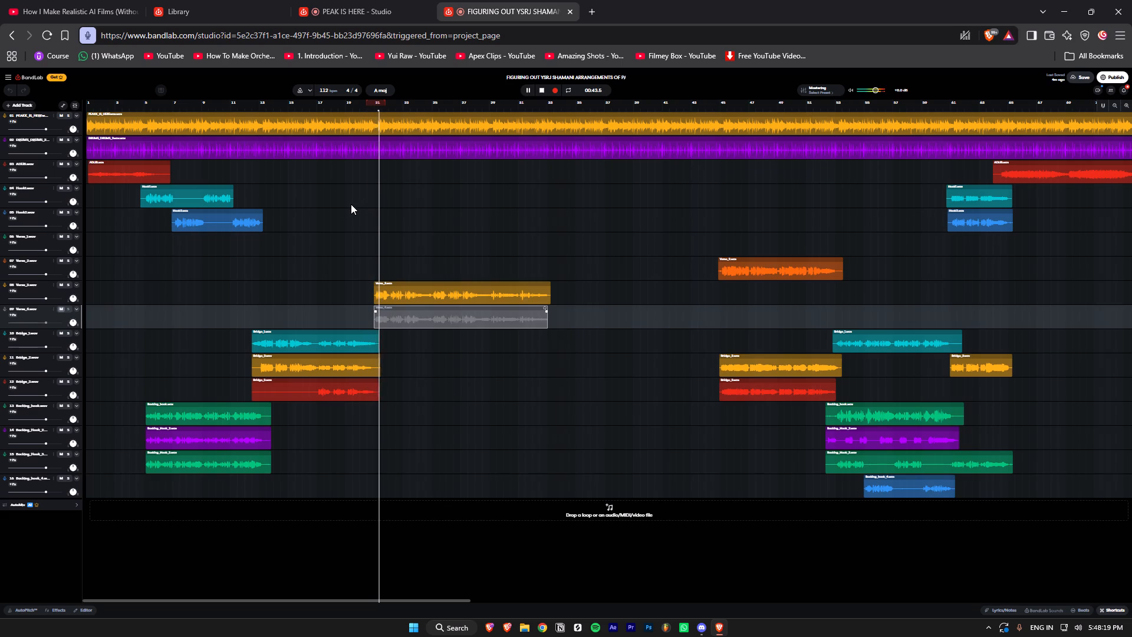
{"action": "key", "text": "space"}
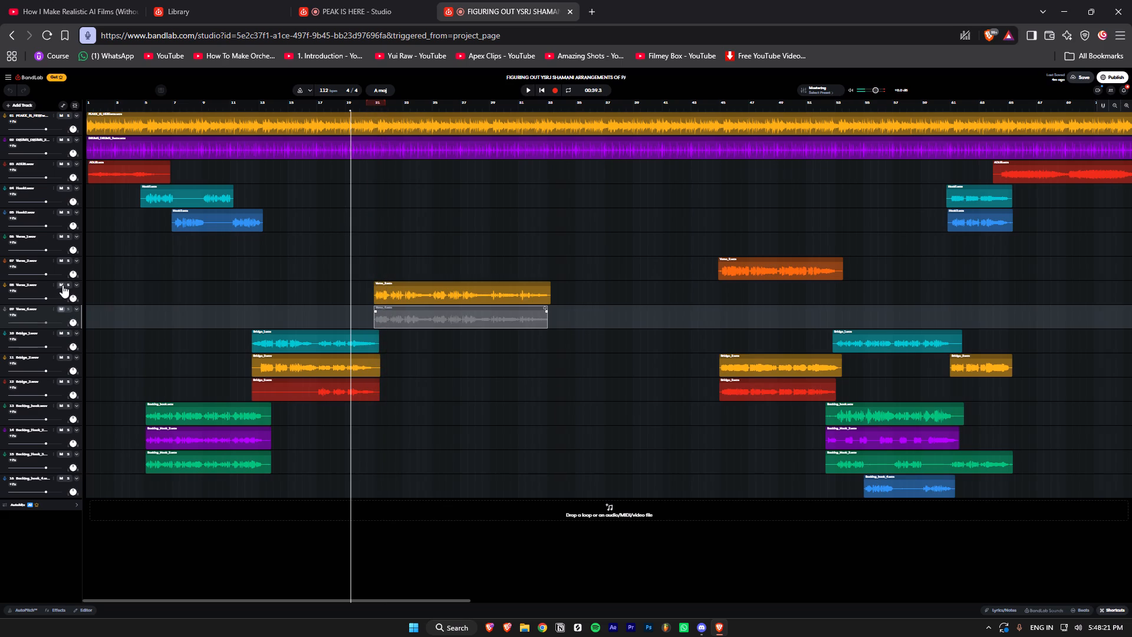
Mute verse track 08, unmute track 09, and play from about bar 19 to hear the other verse take.
{"action": "left_click", "coordinate": [62, 285]}
{"action": "left_click", "coordinate": [59, 310]}
{"action": "key", "text": "space"}
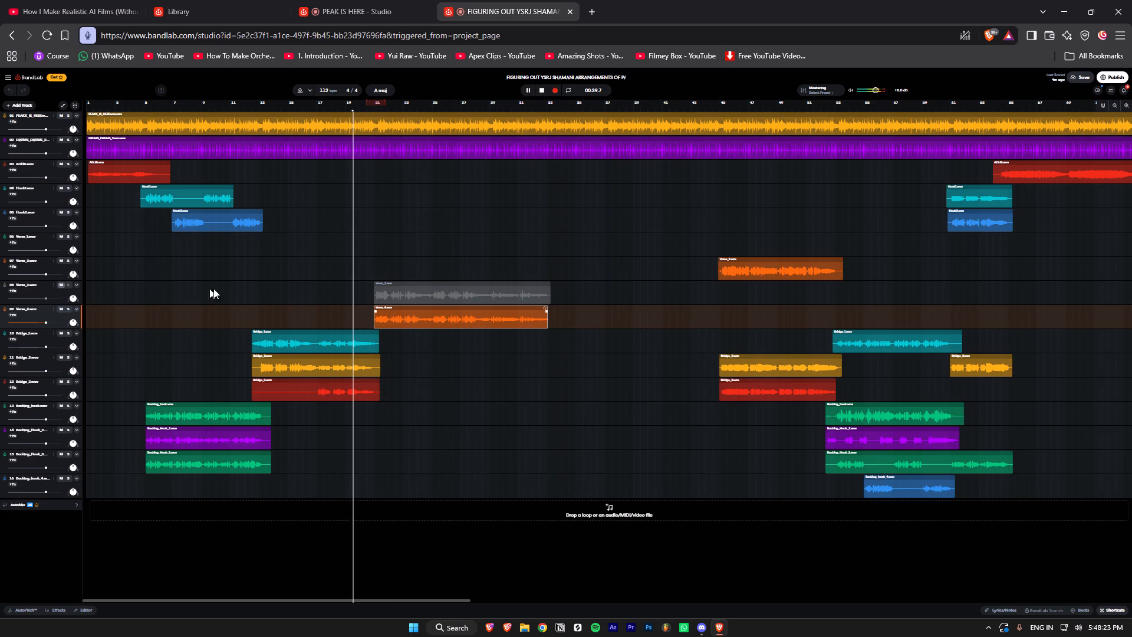
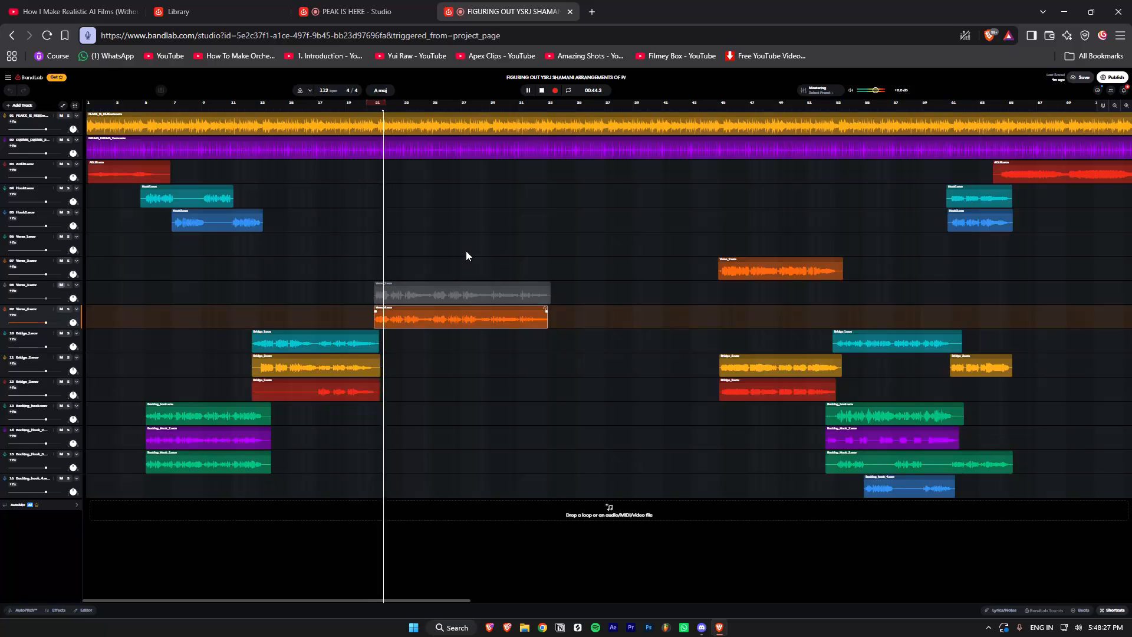
Unmute verse track 08 so both verse takes on tracks 08 and 09 play together.
{"action": "left_click", "coordinate": [62, 287]}
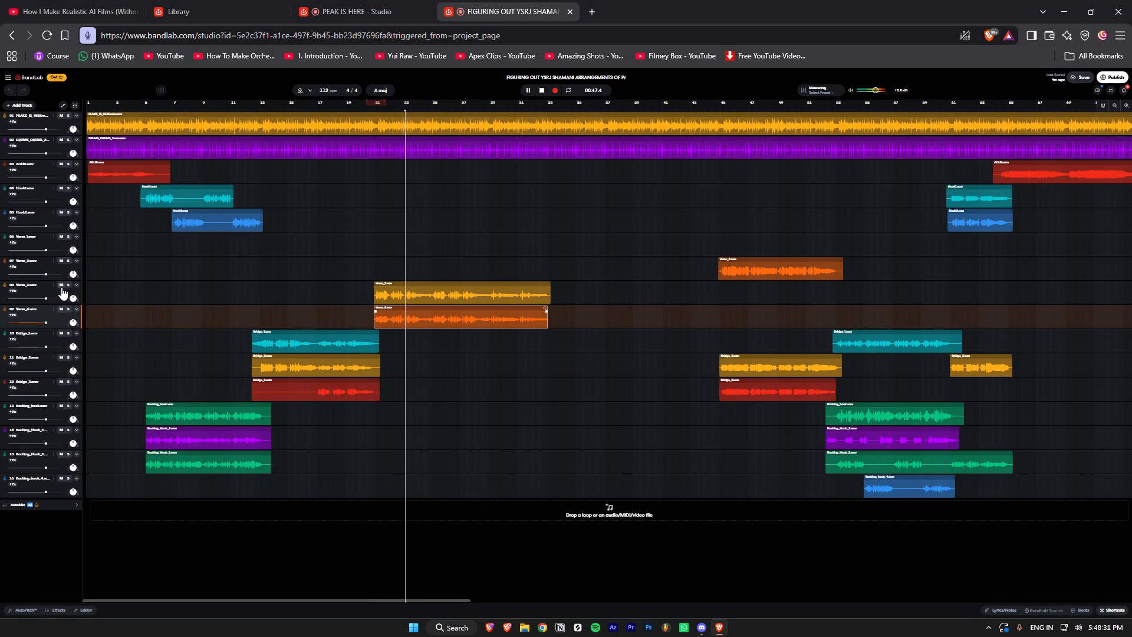
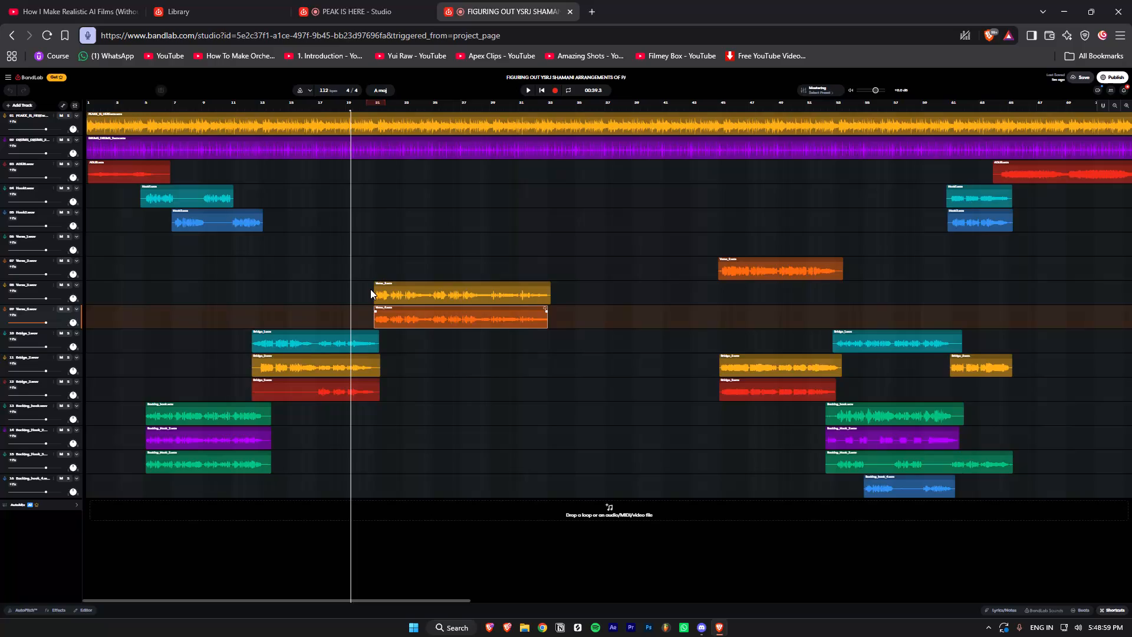
Examine closely how the starts of the verse clips on tracks 08 and 09 line up with each other.
{"action": "scroll", "coordinate": [360, 304], "scroll_direction": "up", "scroll_amount": 4, "text": "ctrl"}
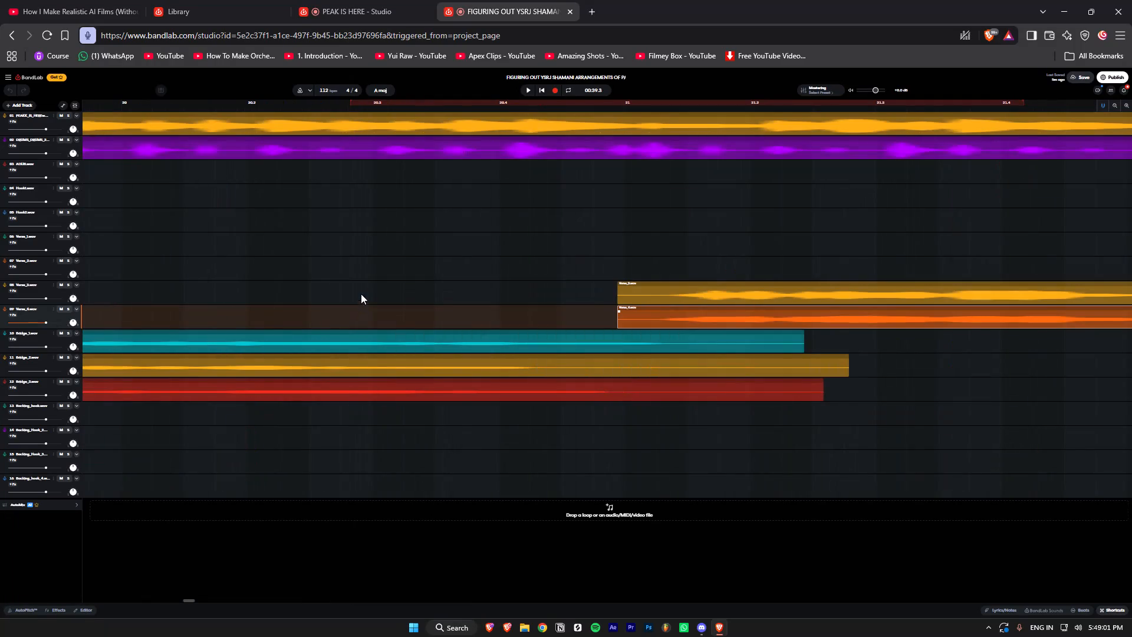
{"action": "scroll", "coordinate": [694, 275], "scroll_direction": "up", "scroll_amount": 2, "text": "alt"}
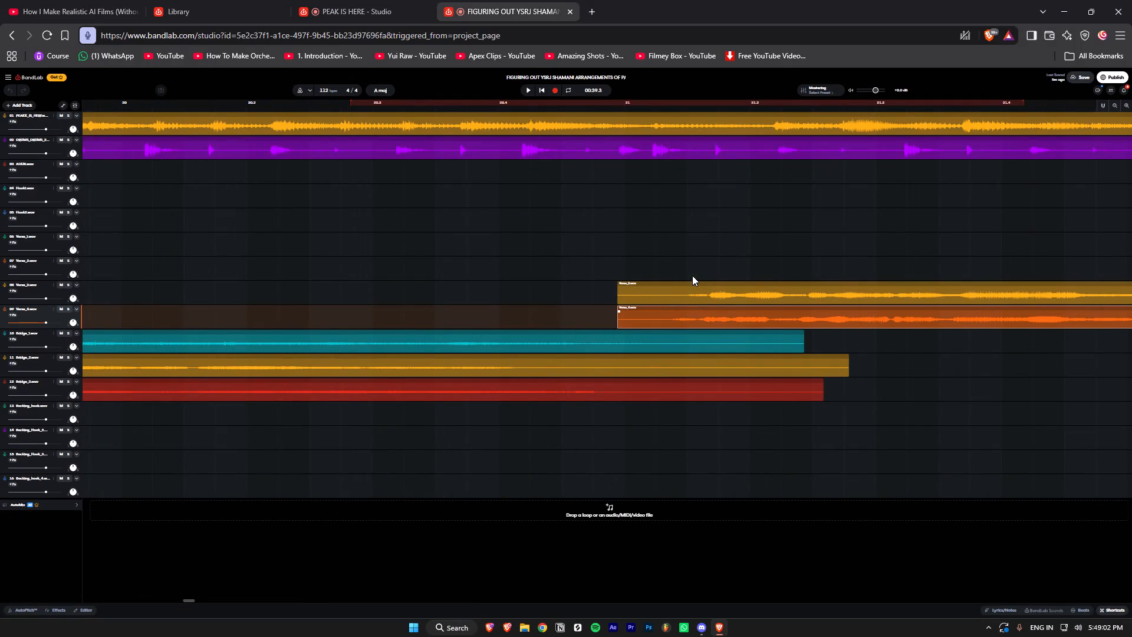
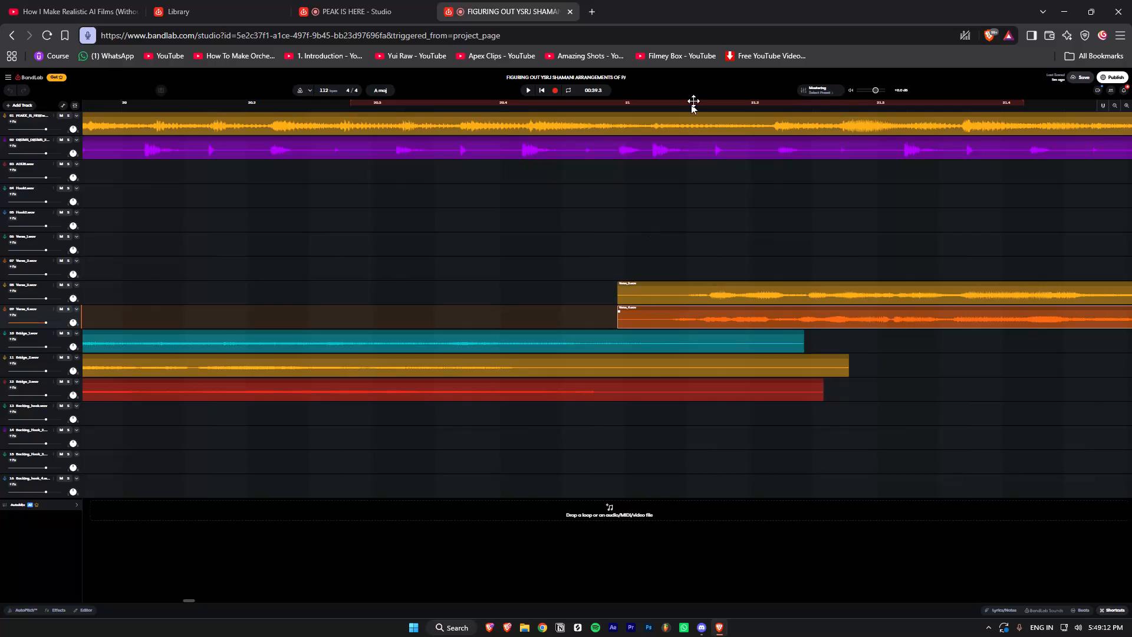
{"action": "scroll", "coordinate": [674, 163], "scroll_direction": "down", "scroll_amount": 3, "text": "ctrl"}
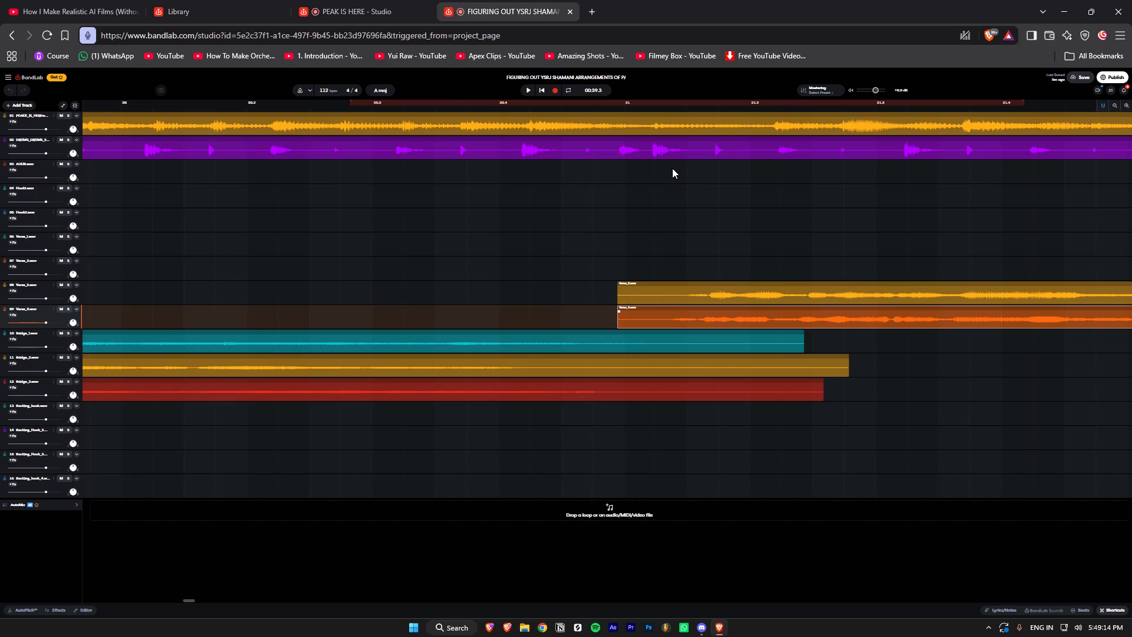